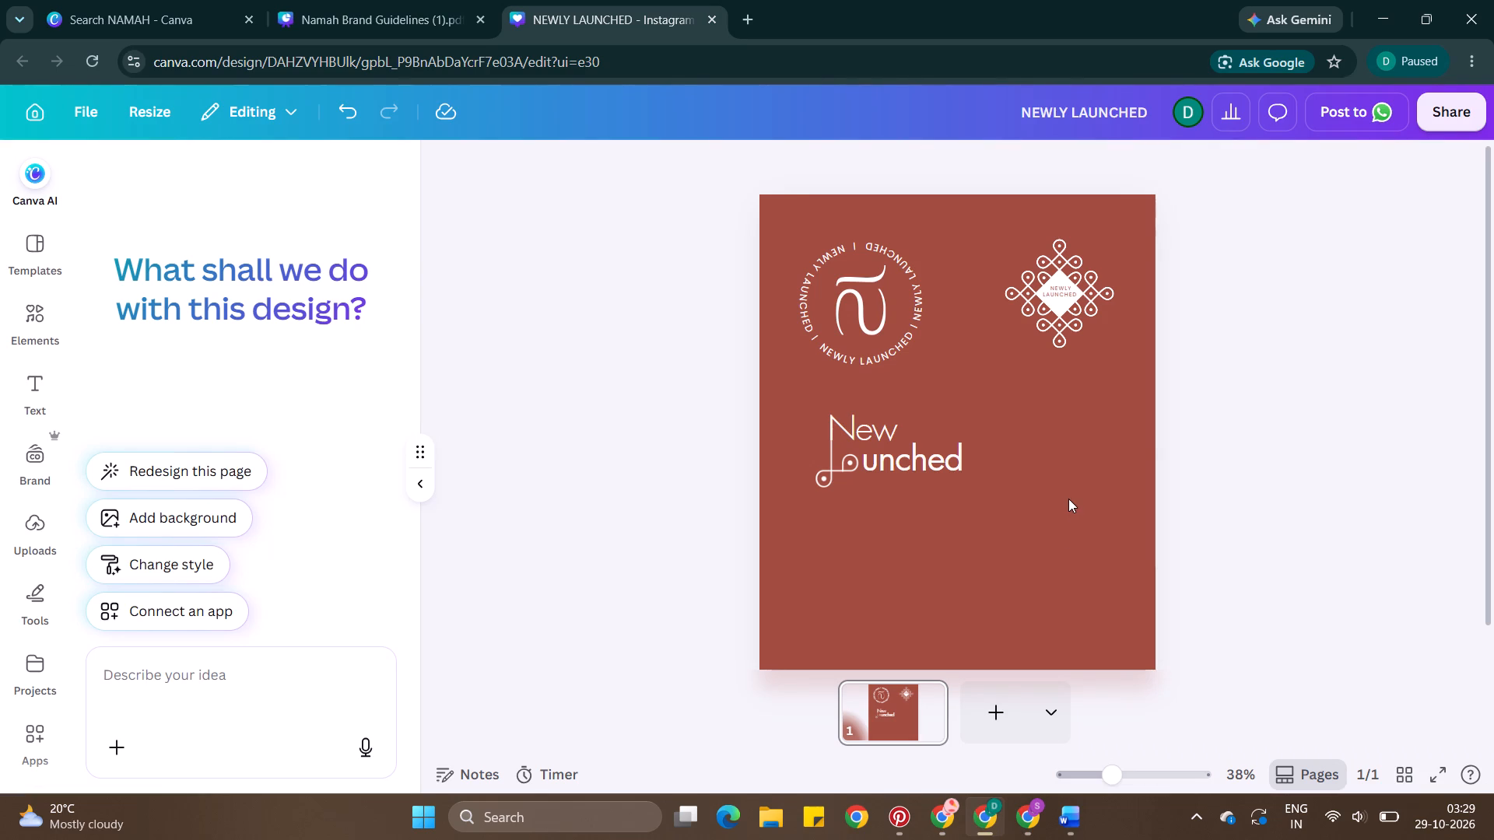
Shrink the namaste face illustration to a small badge and place it beside the "New Launched" lettering, below the diamond kolam motif.
left_click_drag(1089, 321, 1026, 443)
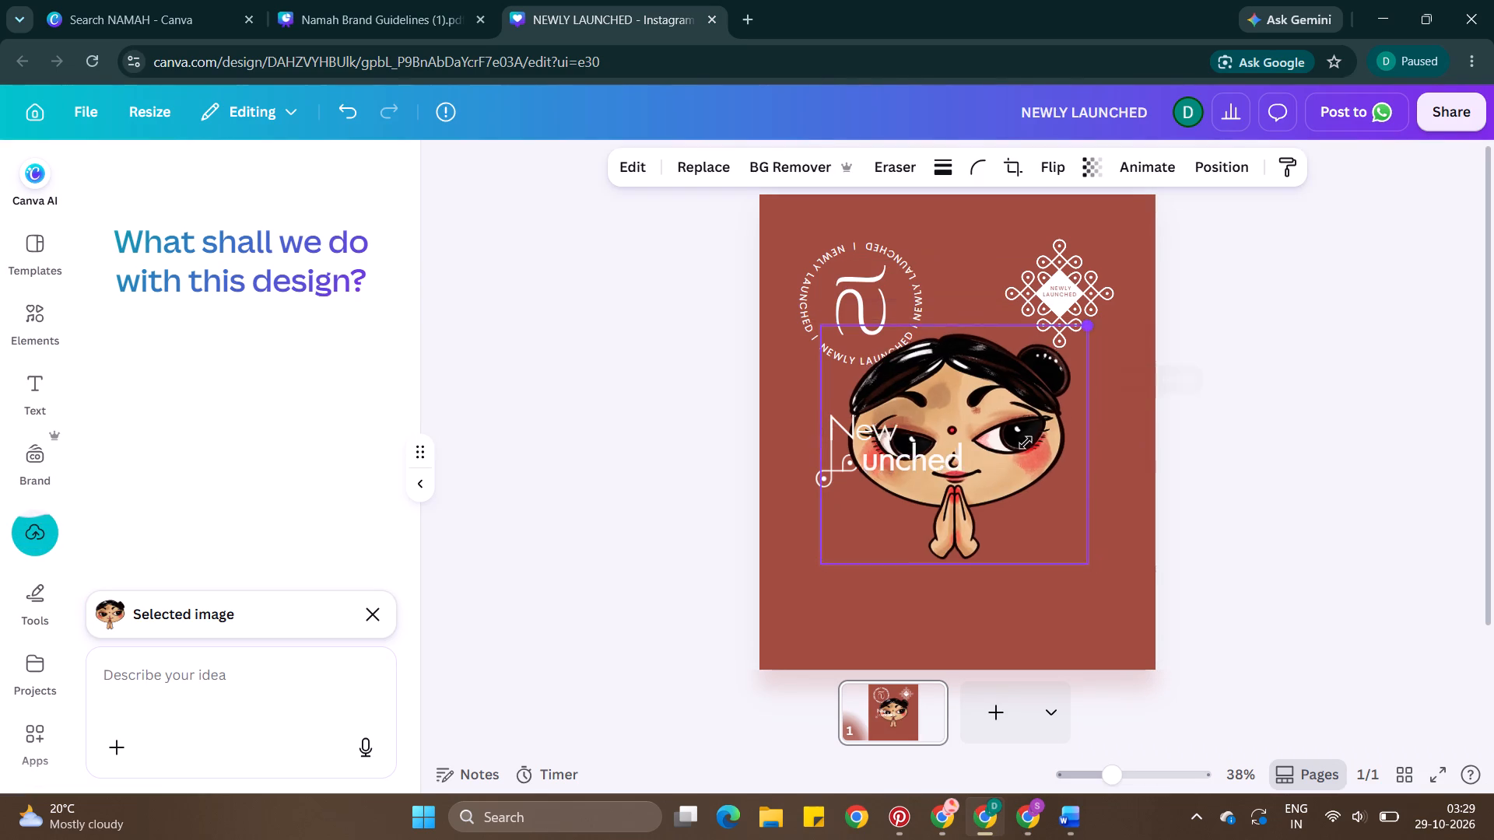
left_click_drag(1026, 443, 980, 512)
left_click_drag(895, 528, 1086, 469)
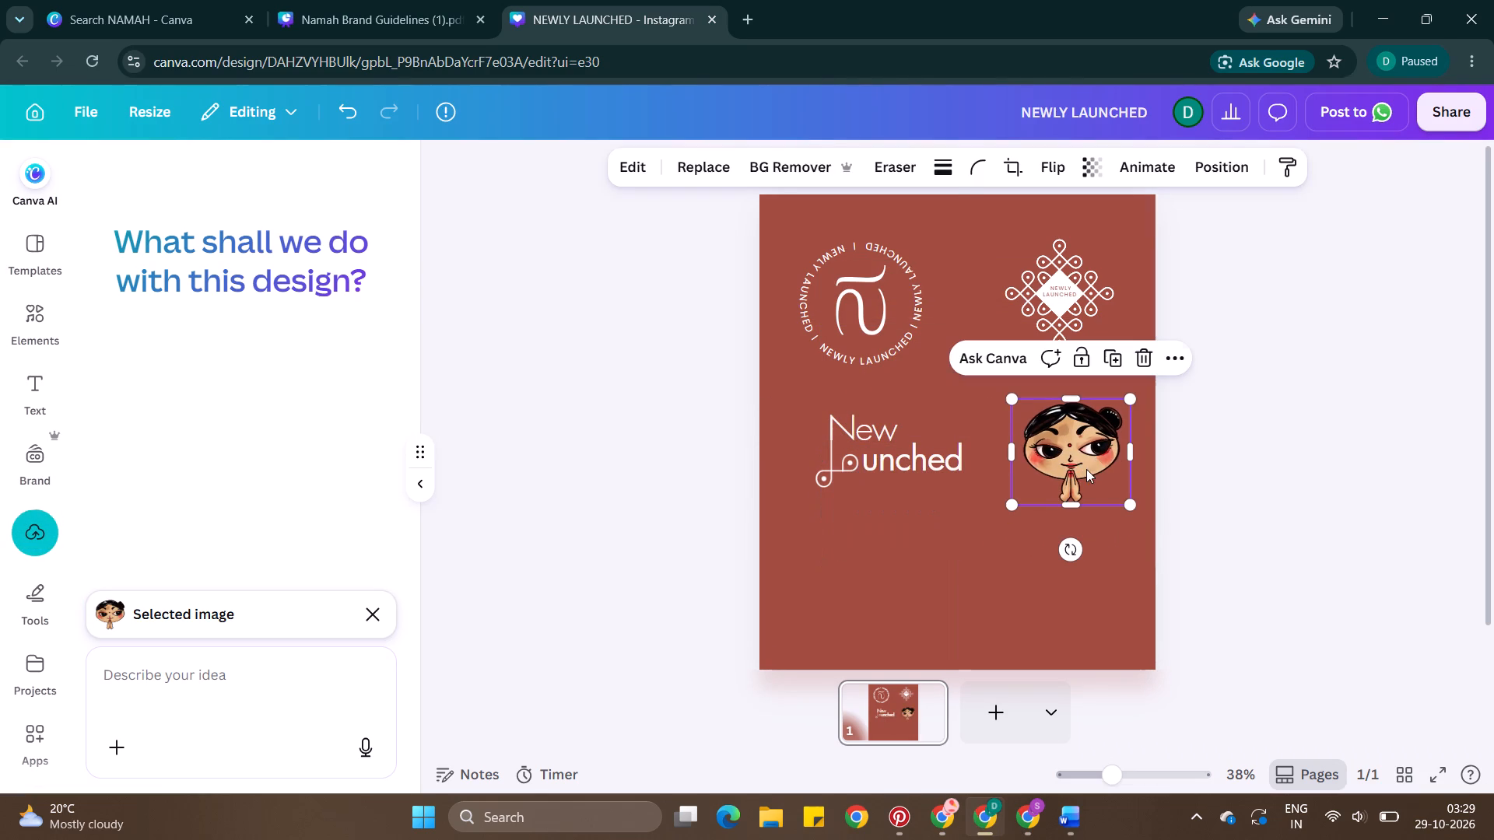
left_click_drag(1133, 505, 1095, 477)
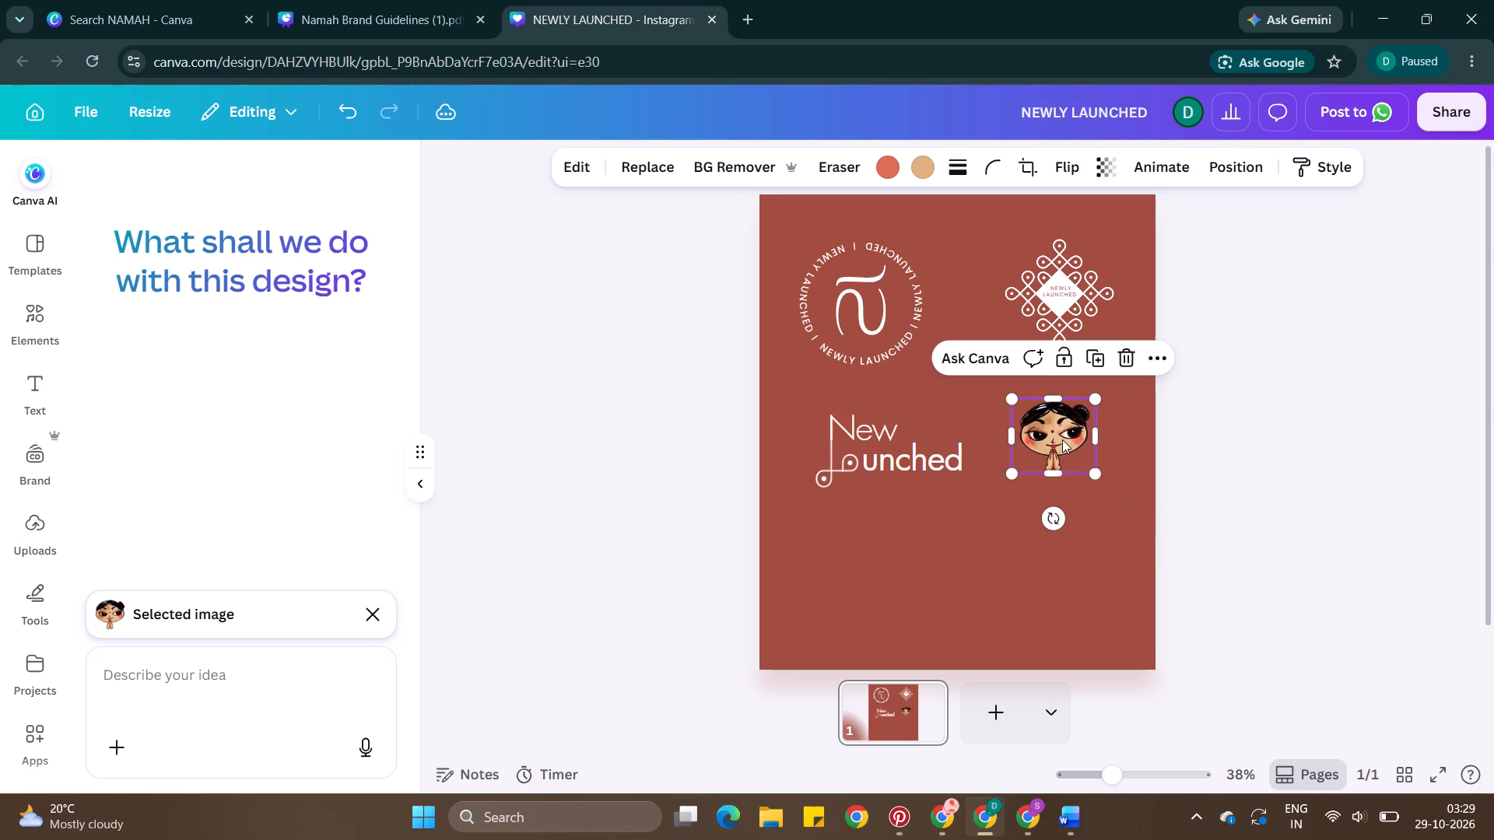
left_click_drag(1062, 439, 1070, 436)
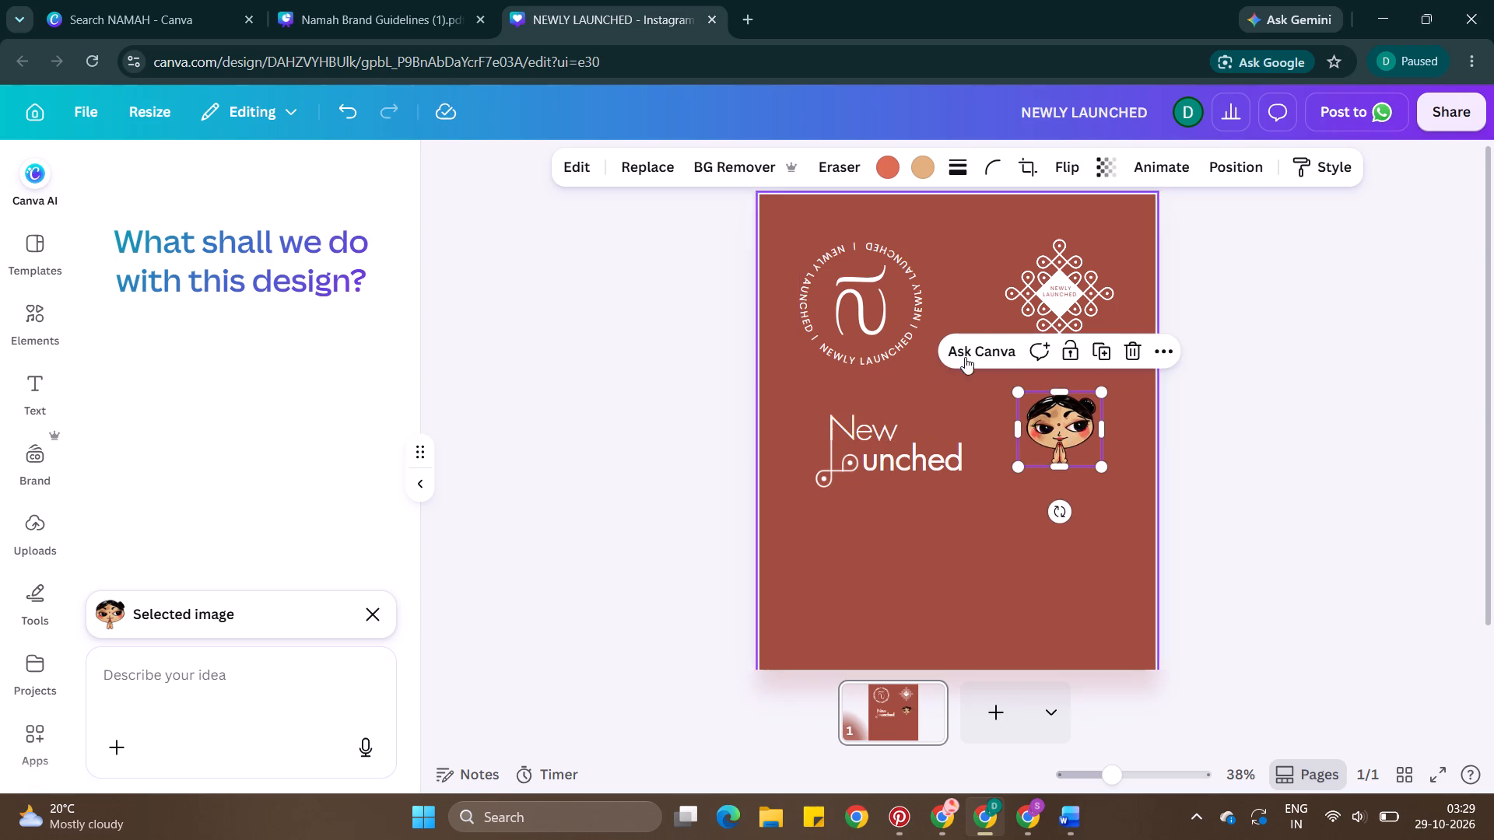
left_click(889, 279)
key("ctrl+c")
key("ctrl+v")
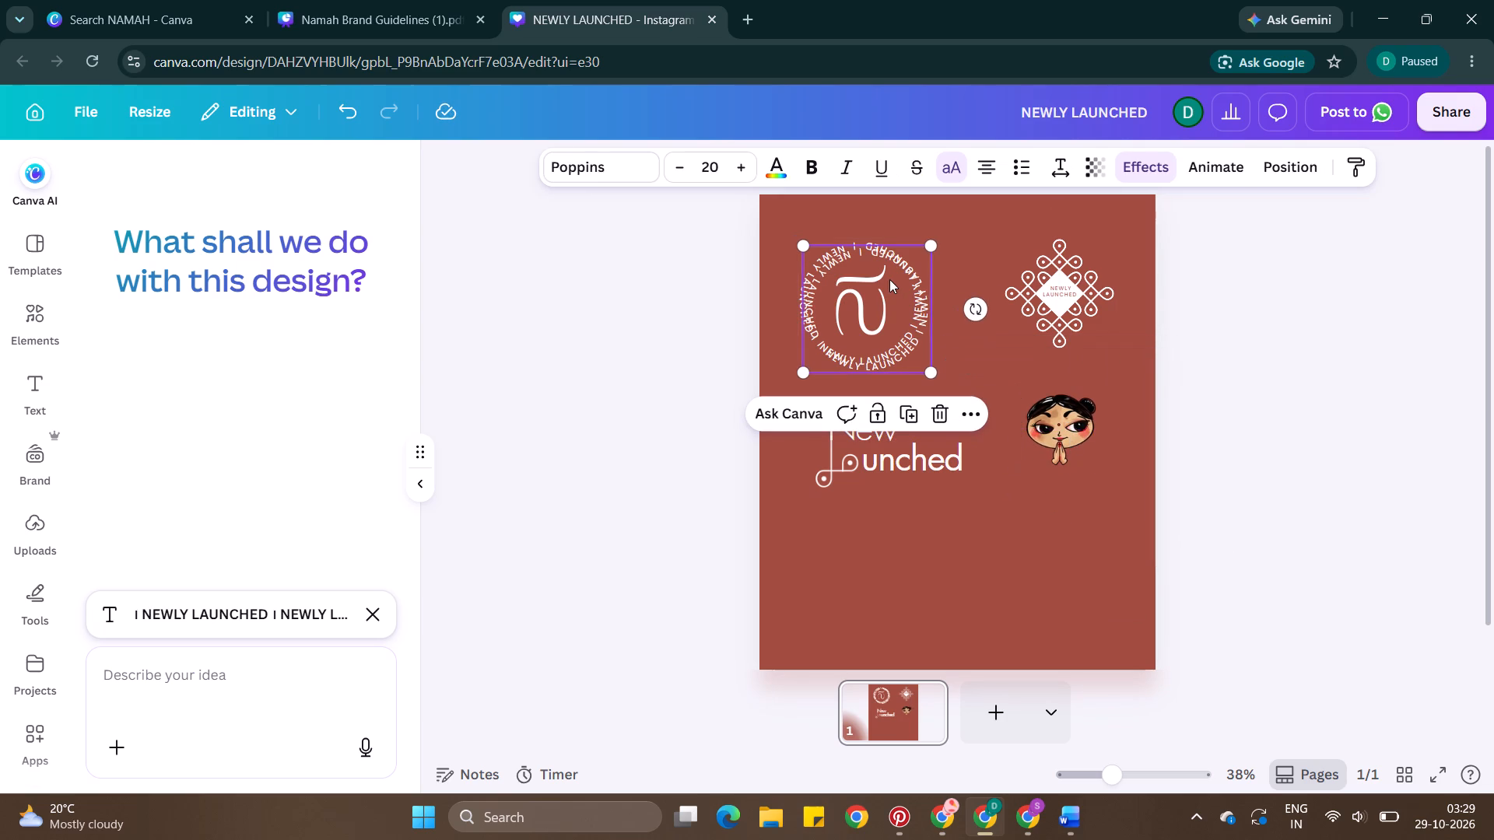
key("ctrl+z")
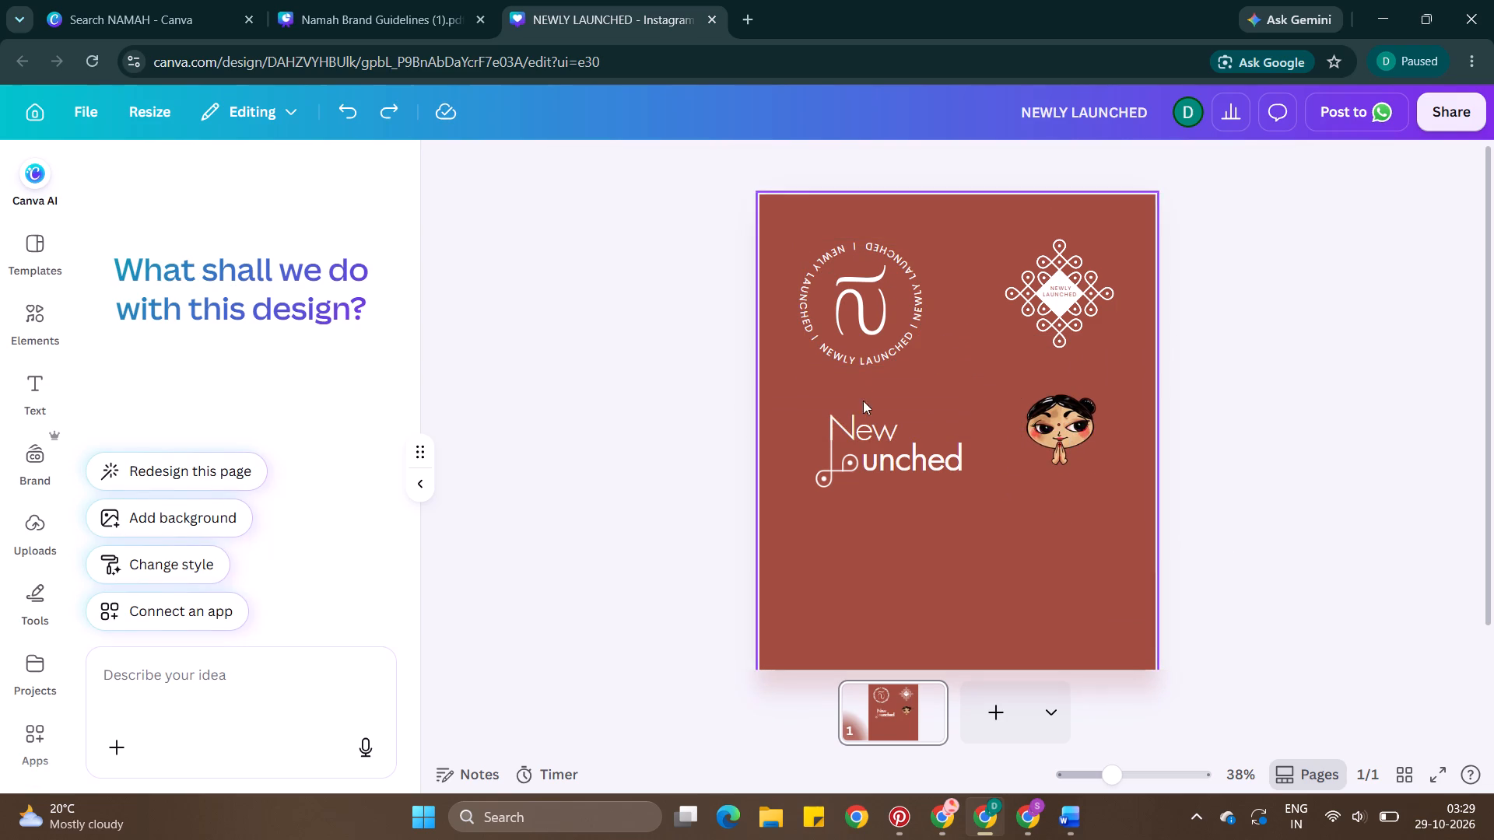
Duplicate the "New" text and place the copy just below the namaste character illustration.
left_click(868, 416)
left_click(815, 173)
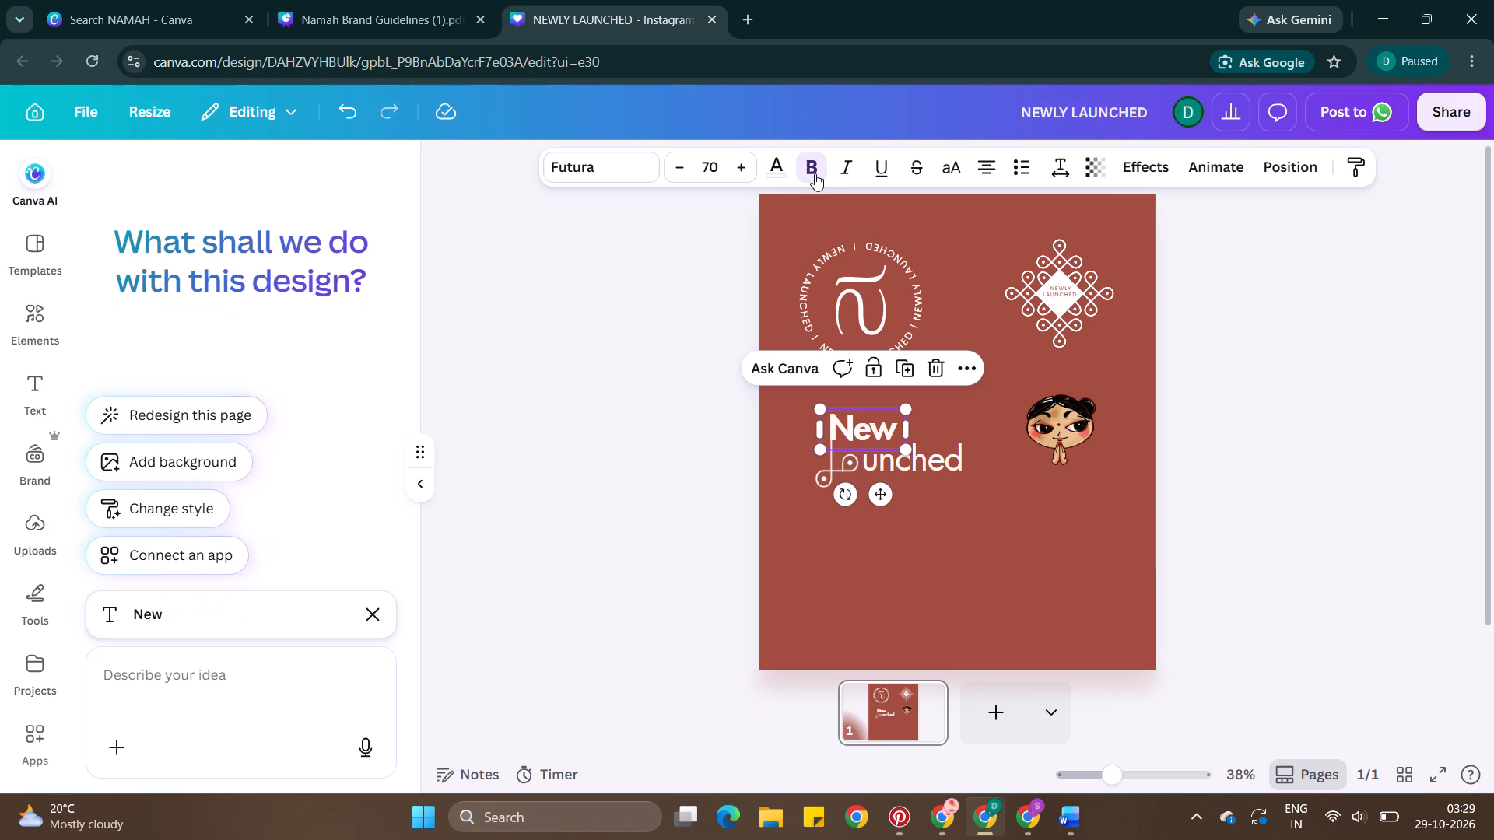
left_click(815, 173)
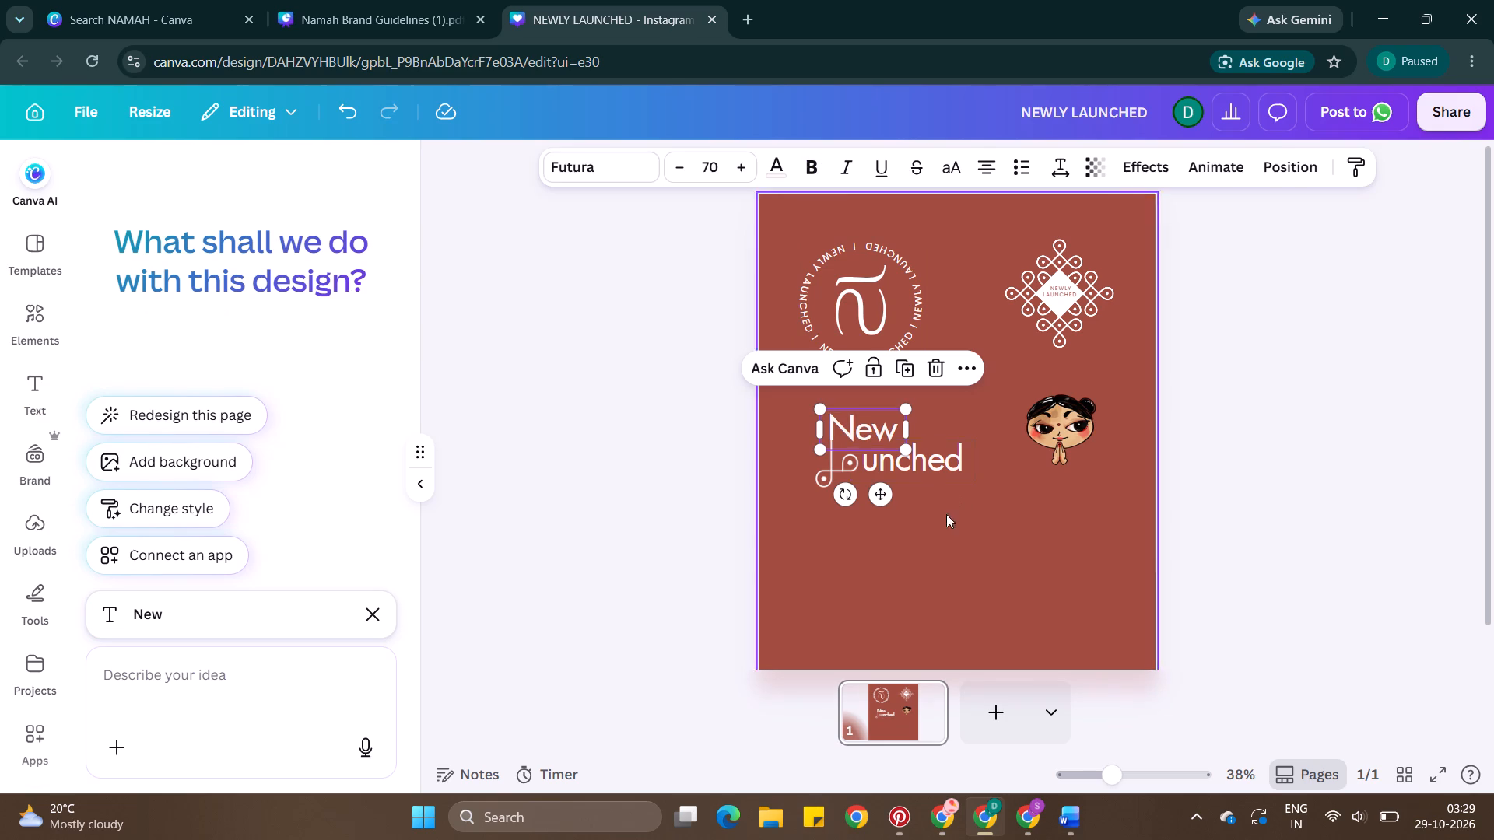
left_click(910, 369)
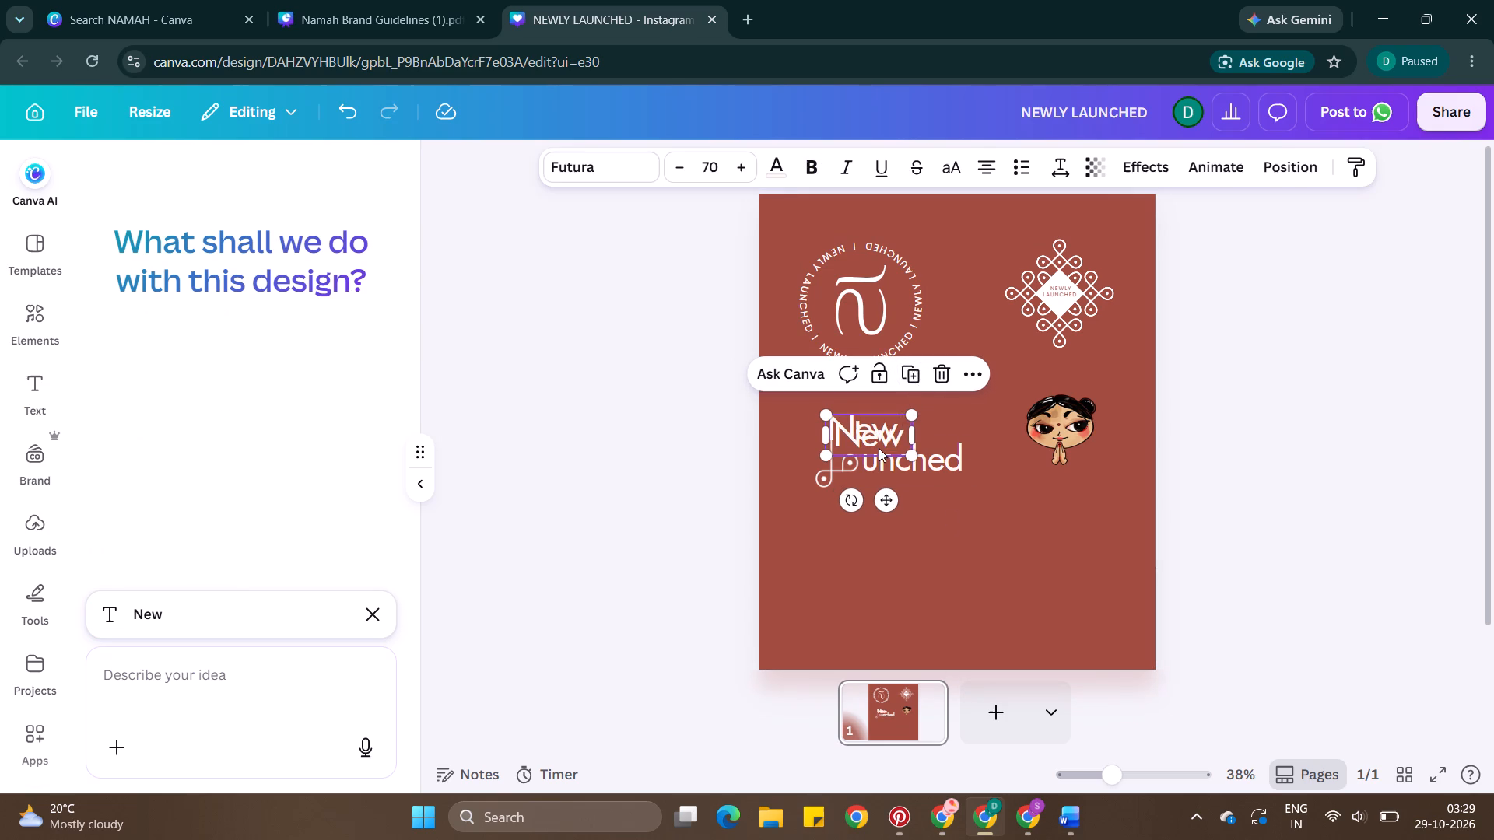
left_click_drag(879, 448, 1068, 493)
double_click(1068, 493)
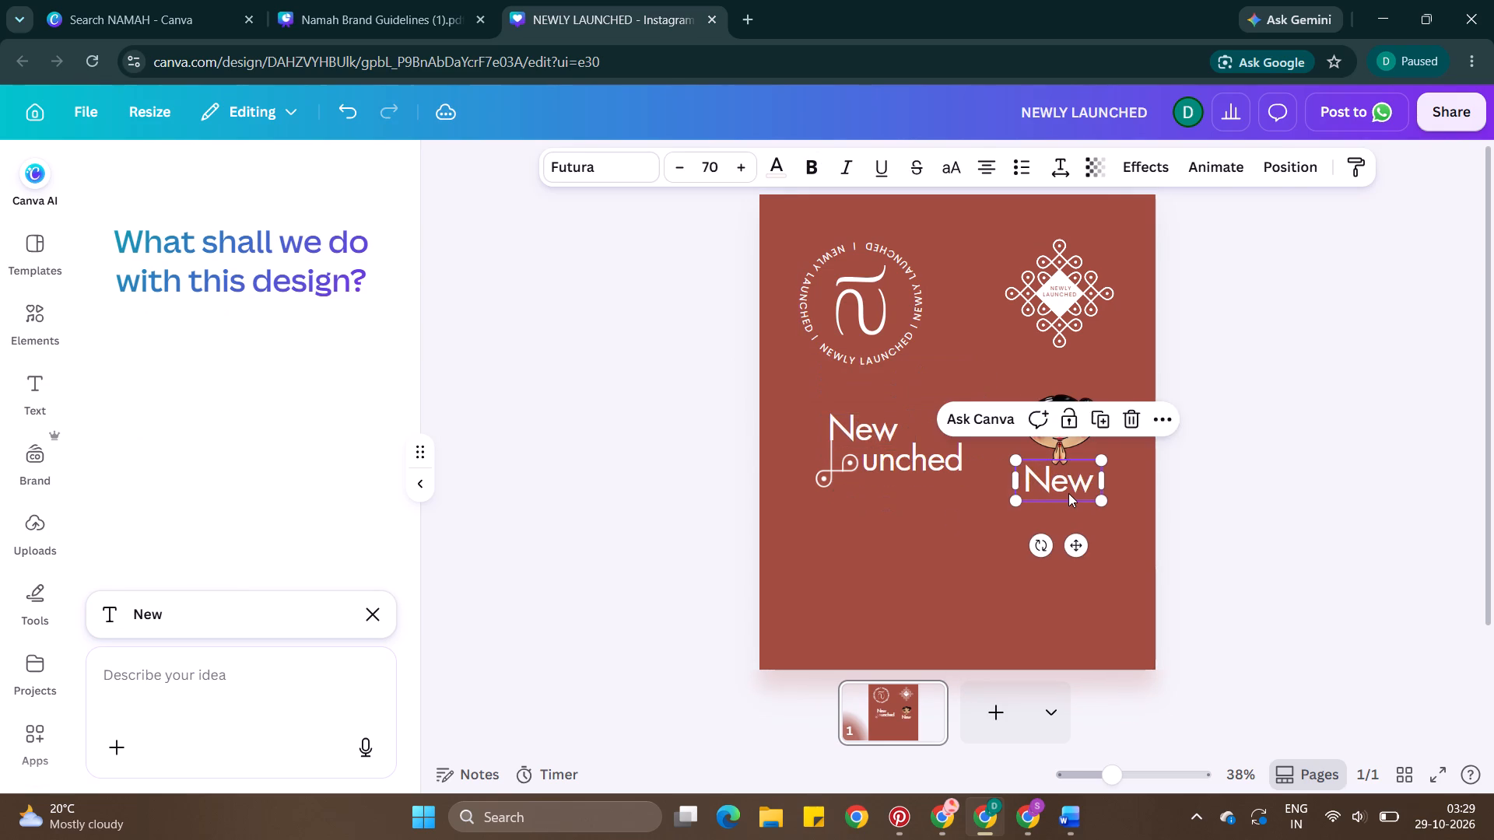
Change the original "New" text above "unched" to "Newly" and widen its text box to fit one line.
double_click(893, 425)
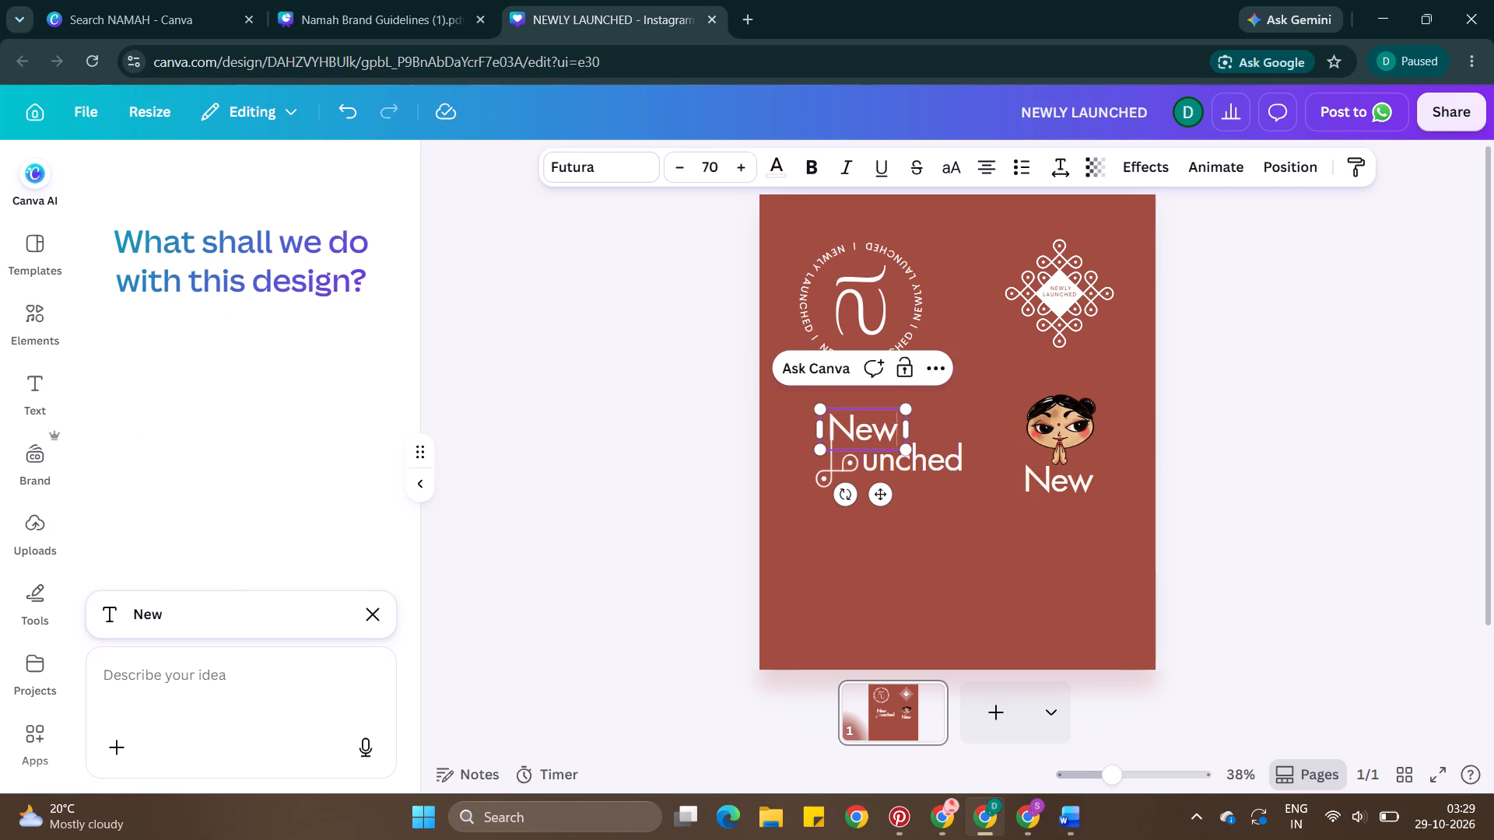
type("lu")
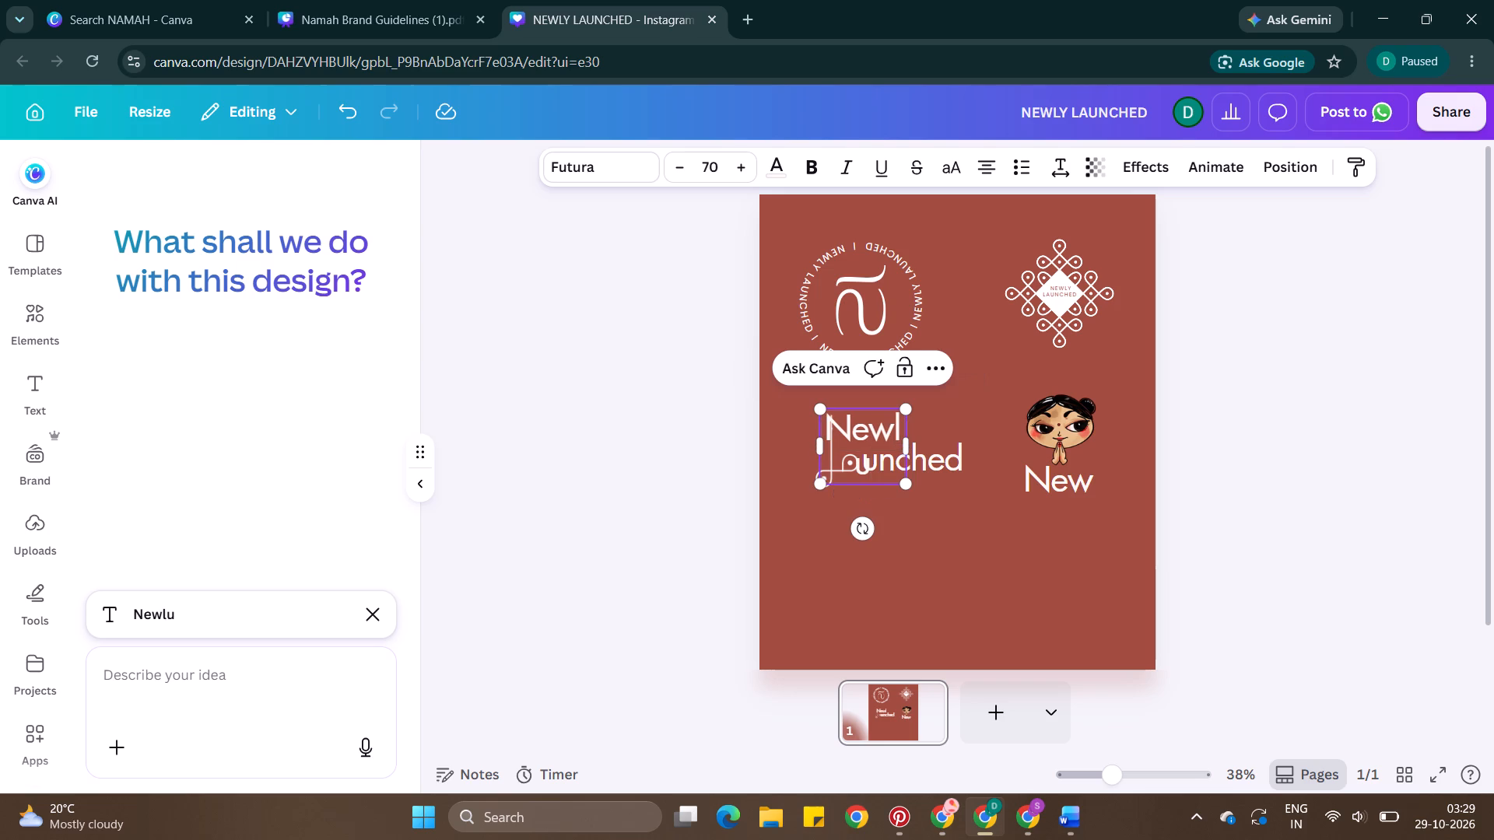
key("BackSpace")
key("y")
left_click_drag(908, 447, 924, 449)
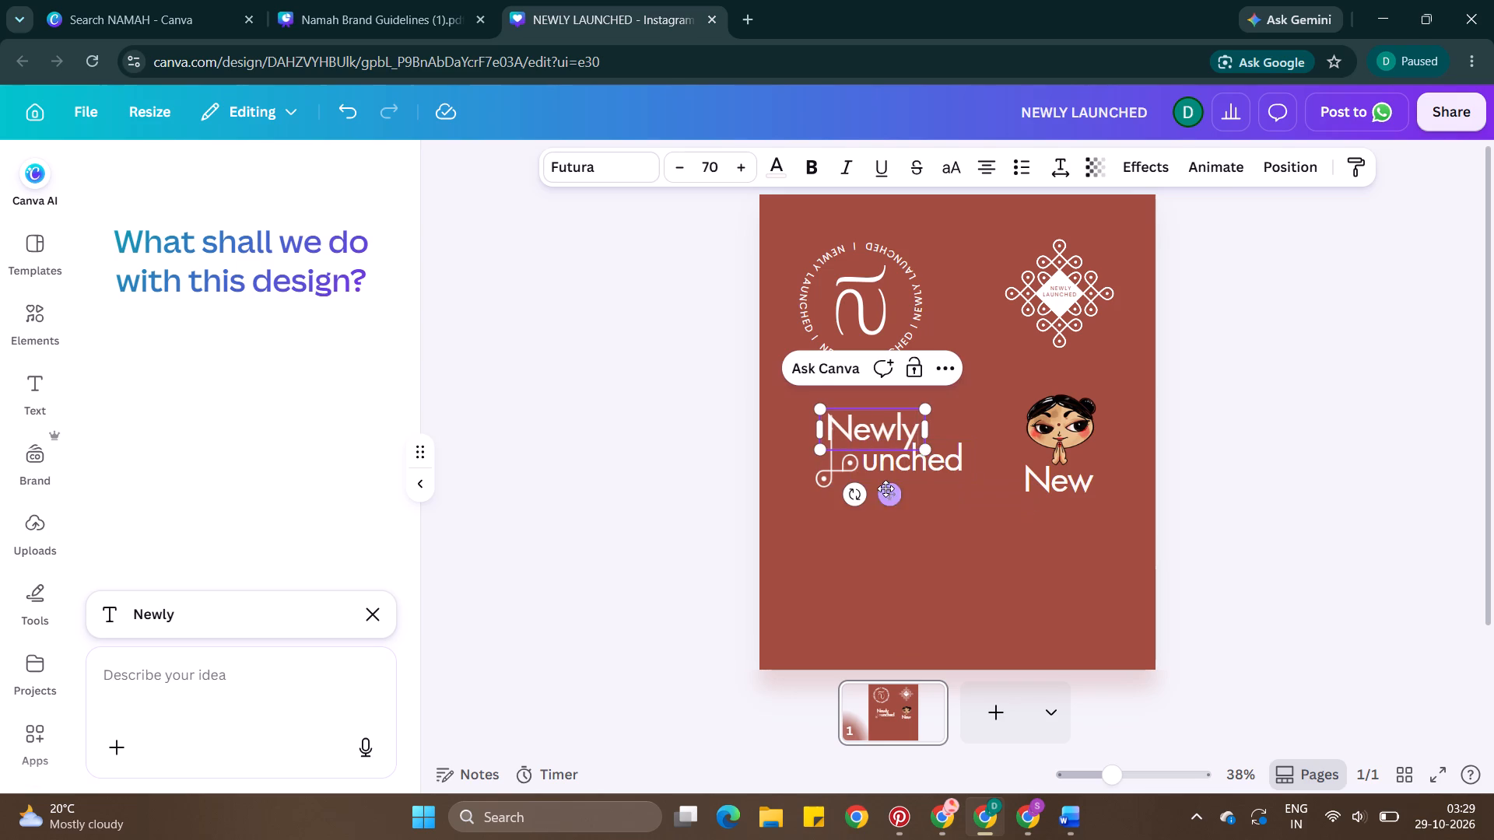
Move the "Newly" text slightly upward to leave more space above "unched".
double_click(977, 496)
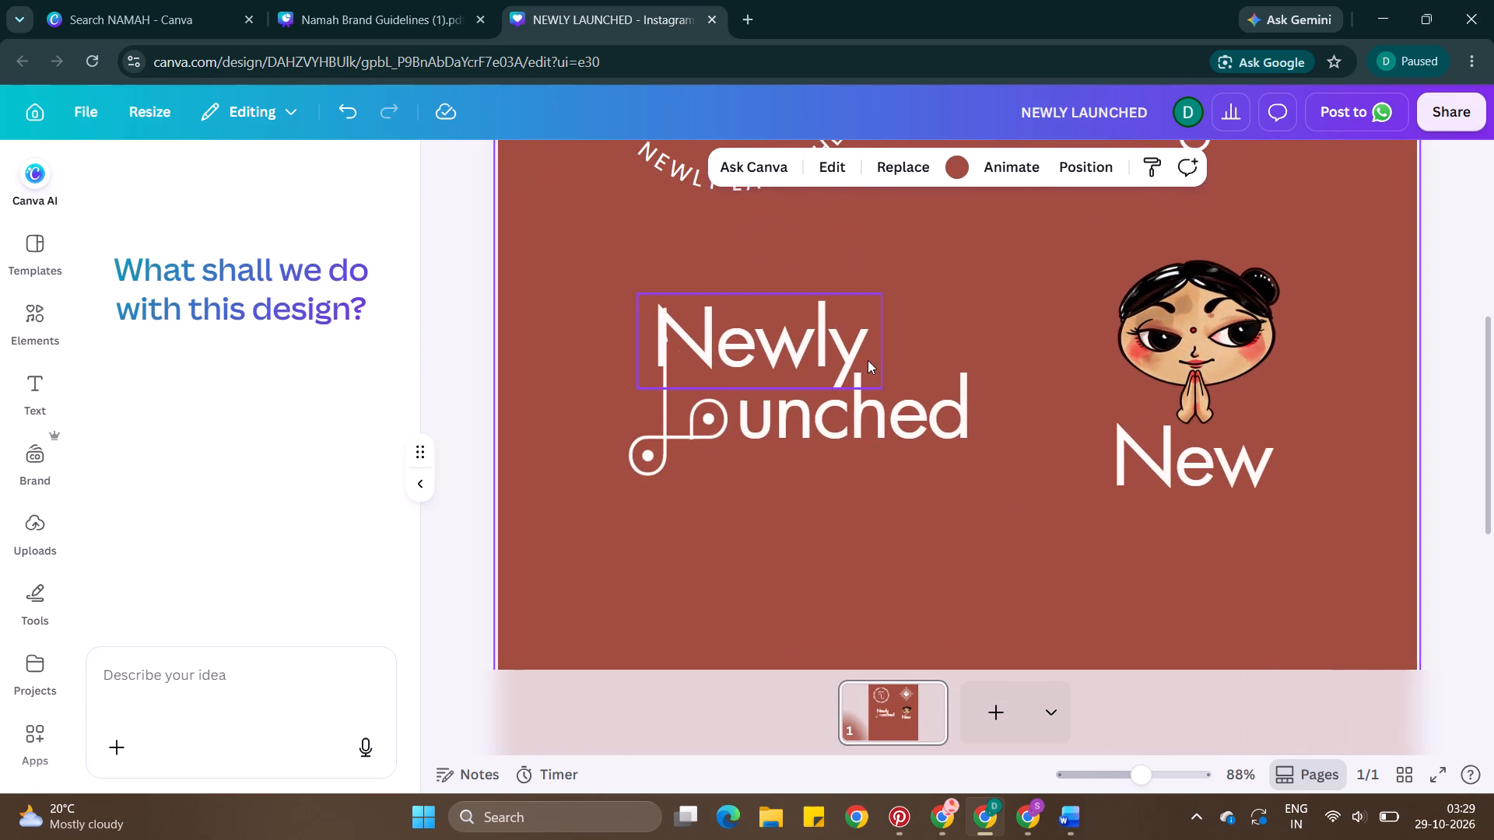
left_click_drag(859, 348, 864, 341)
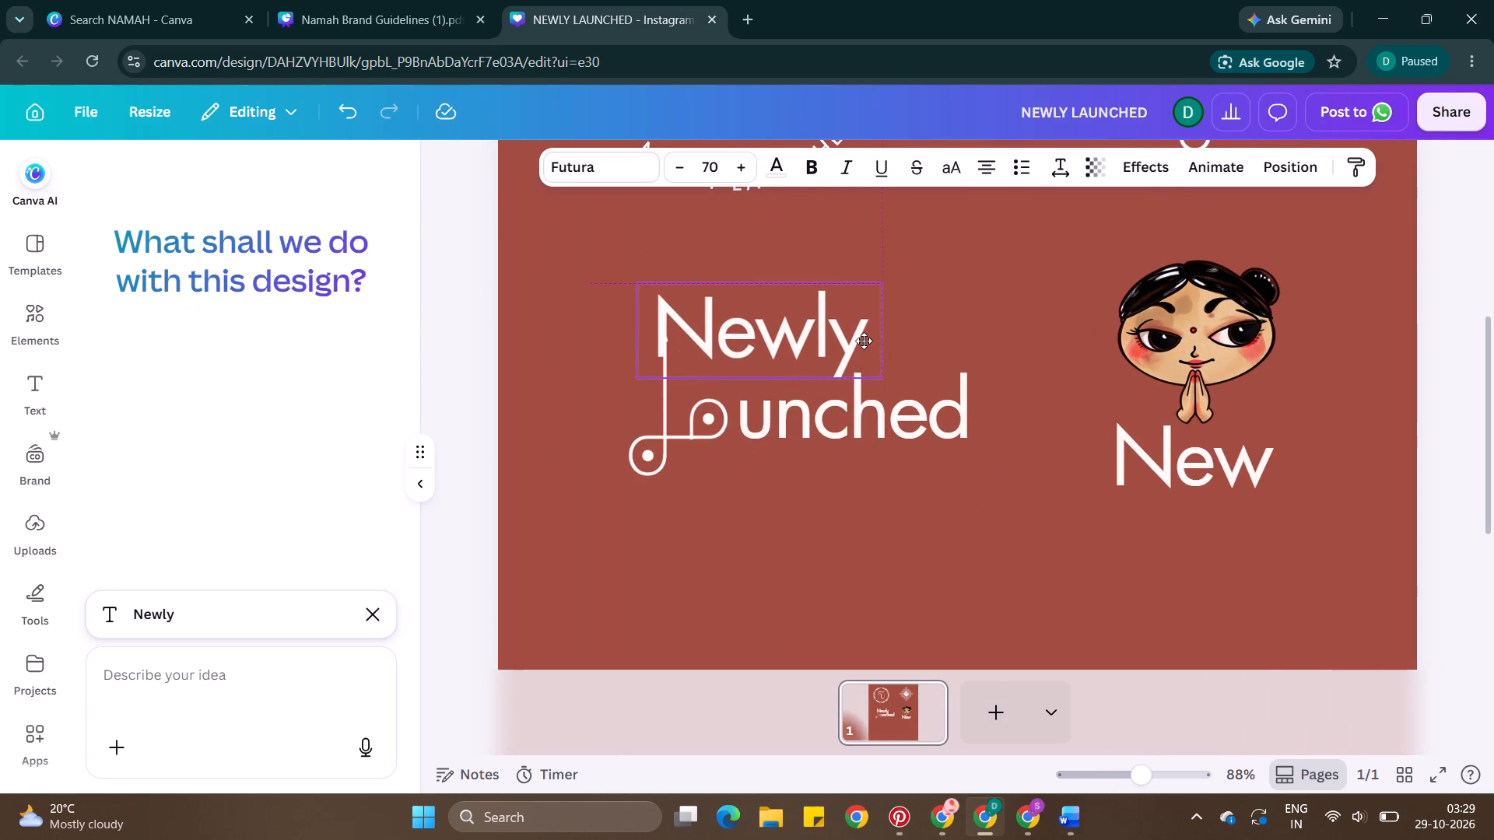
left_click_drag(864, 341, 864, 341)
scroll(910, 516, "left", 1)
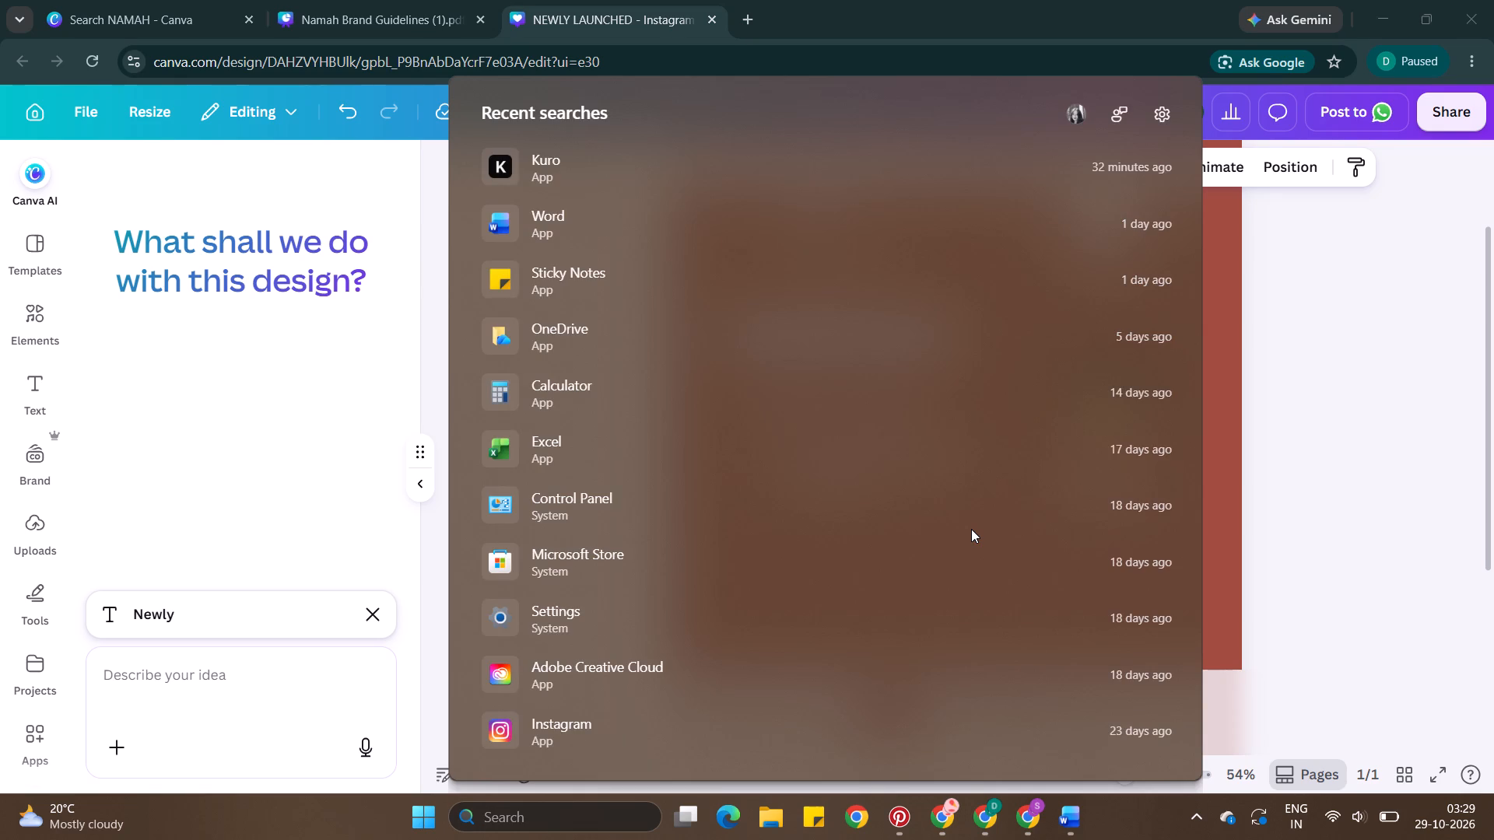
left_click(1243, 622)
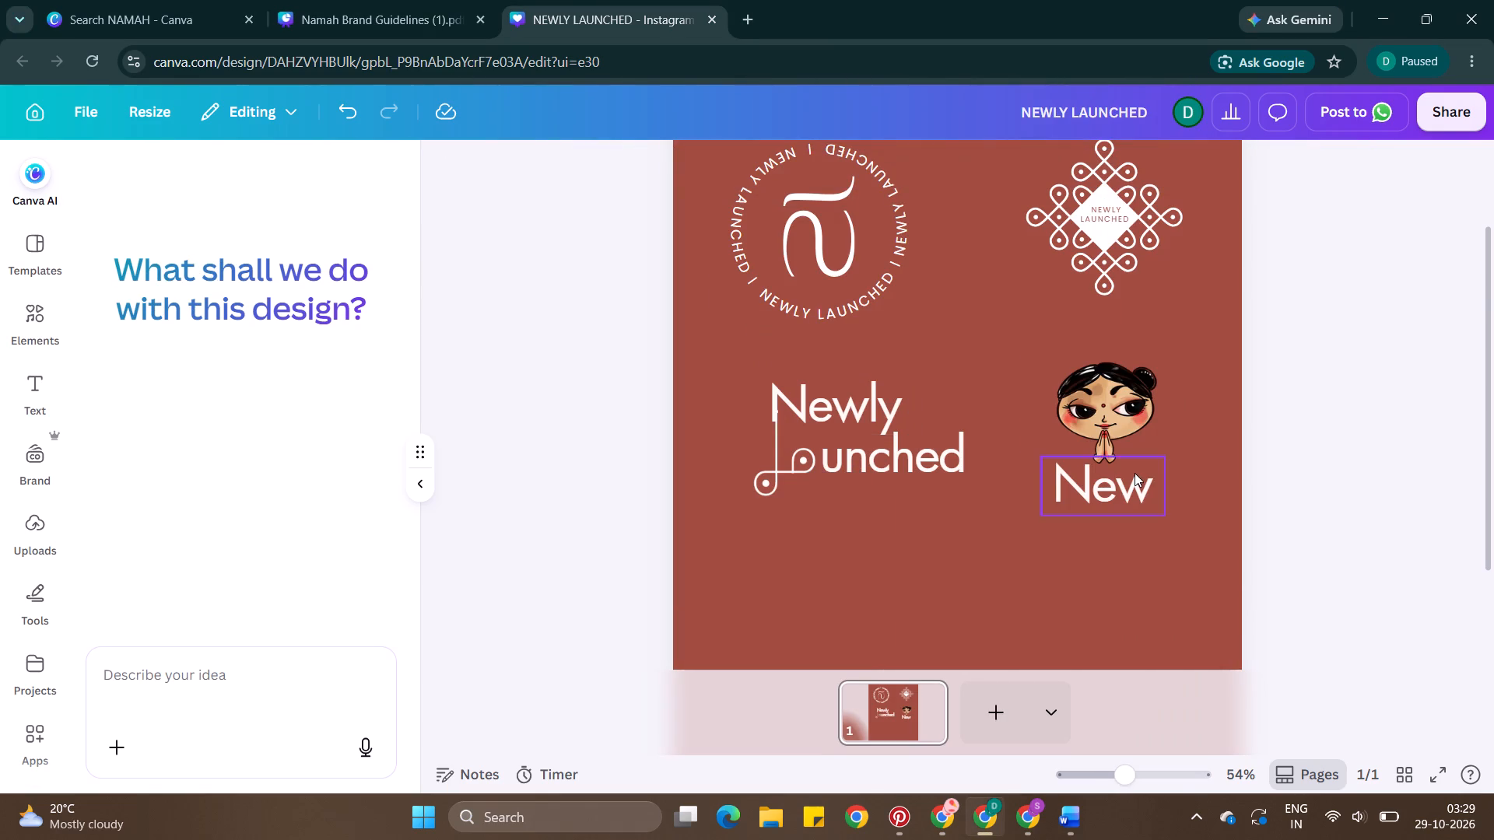
Change the copied text under the character to "New Launch" and widen its box so it fits on two lines.
double_click(1135, 473)
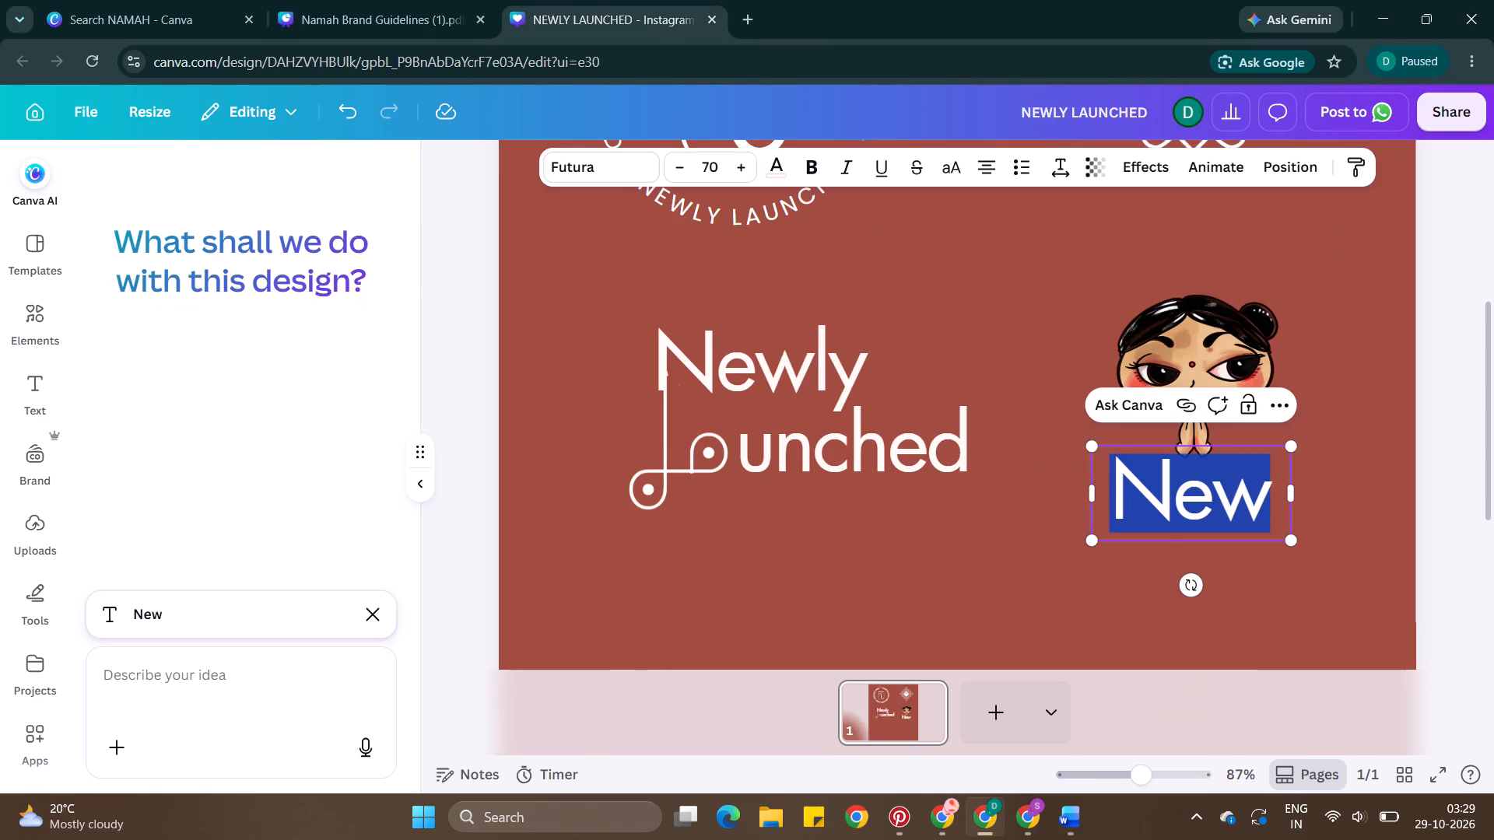
left_click(1281, 500)
key("Return")
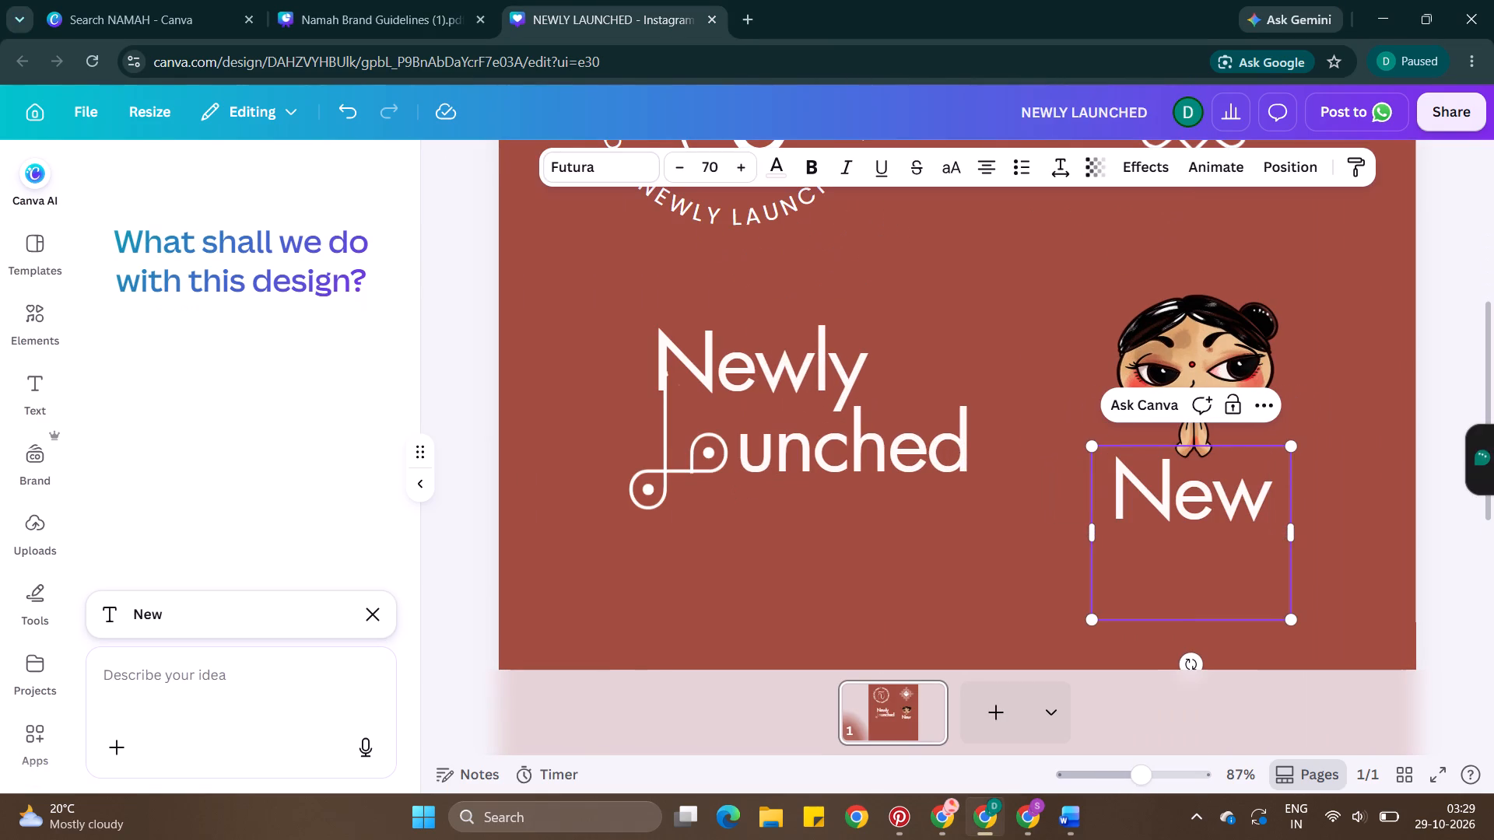
key("BackSpace")
type("aunch")
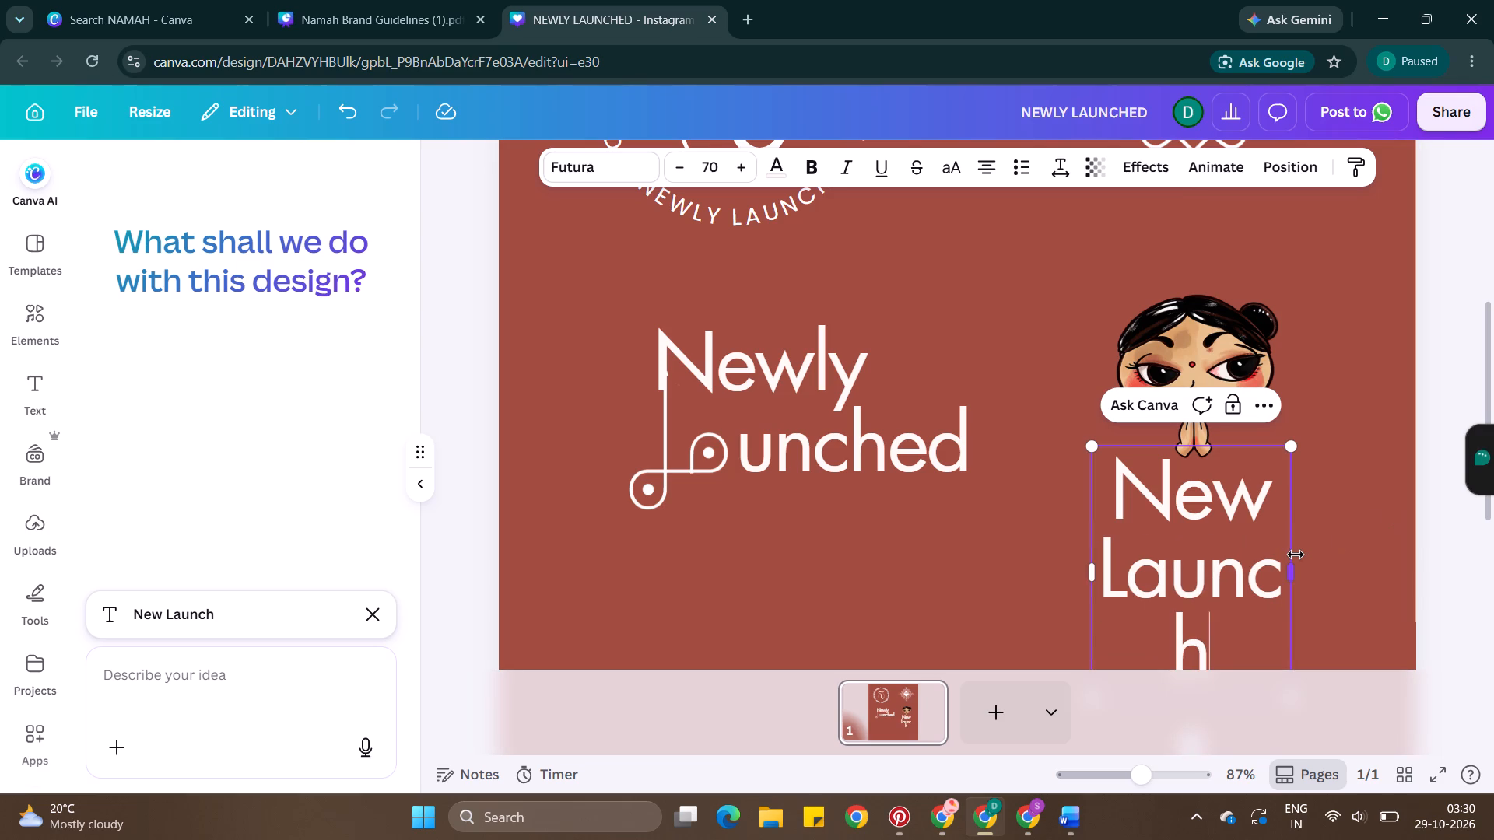
left_click_drag(1296, 555, 1322, 553)
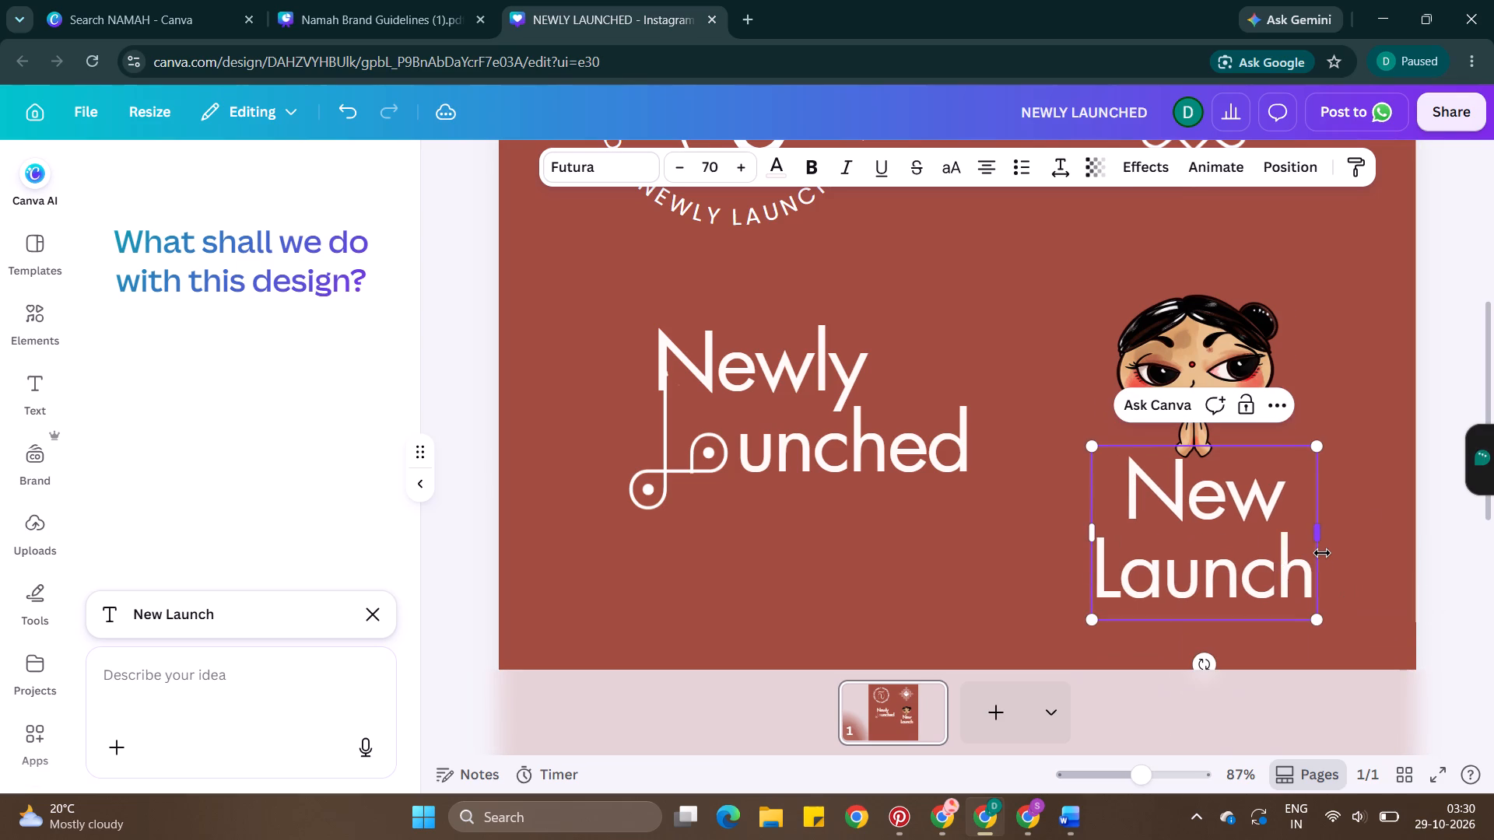
Set the line spacing of the "New Launch" text to 0.6.
key("ctrl+a")
left_click(1075, 173)
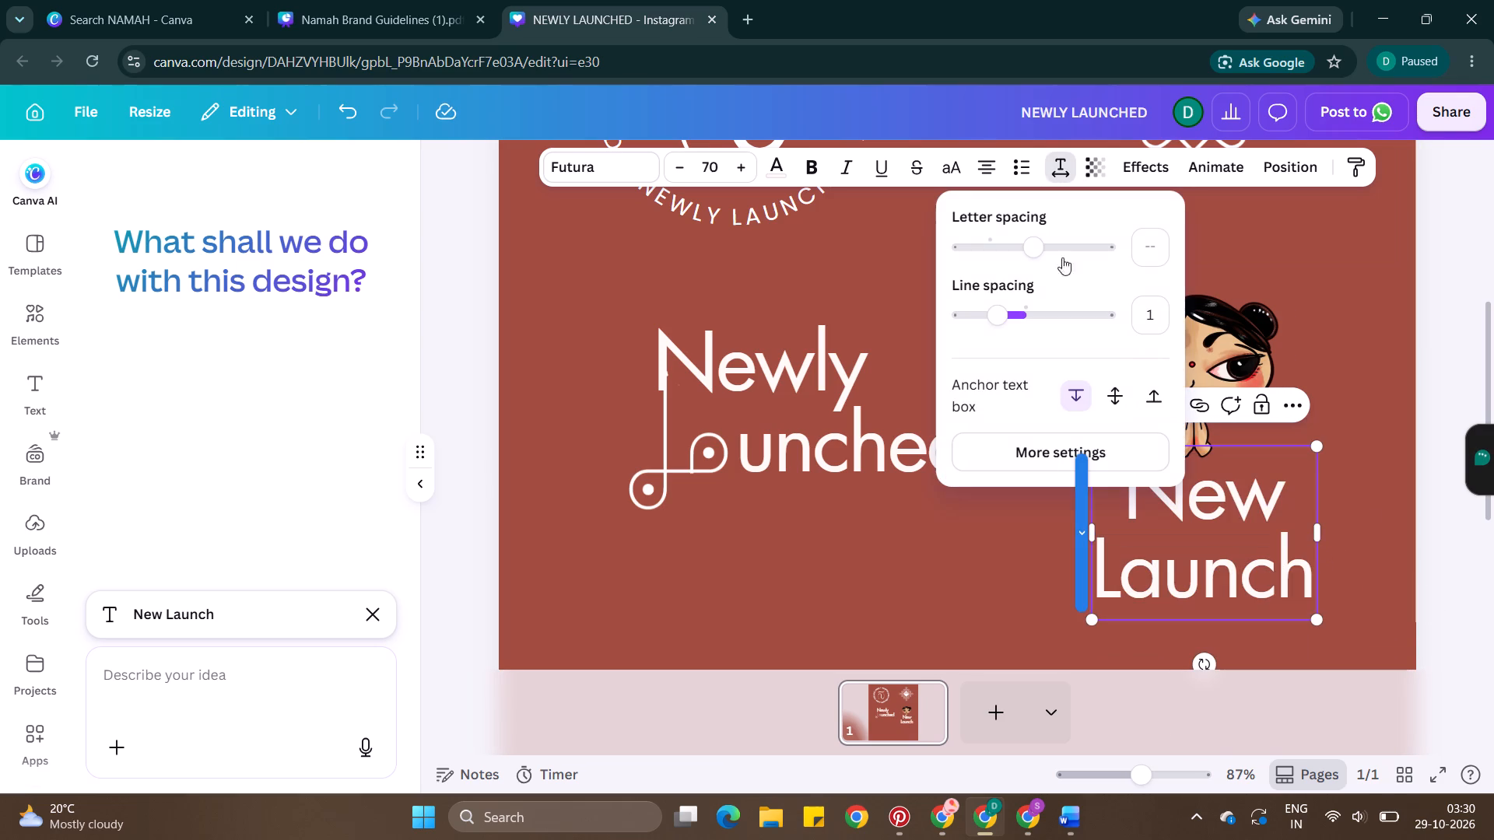
left_click_drag(997, 317, 986, 313)
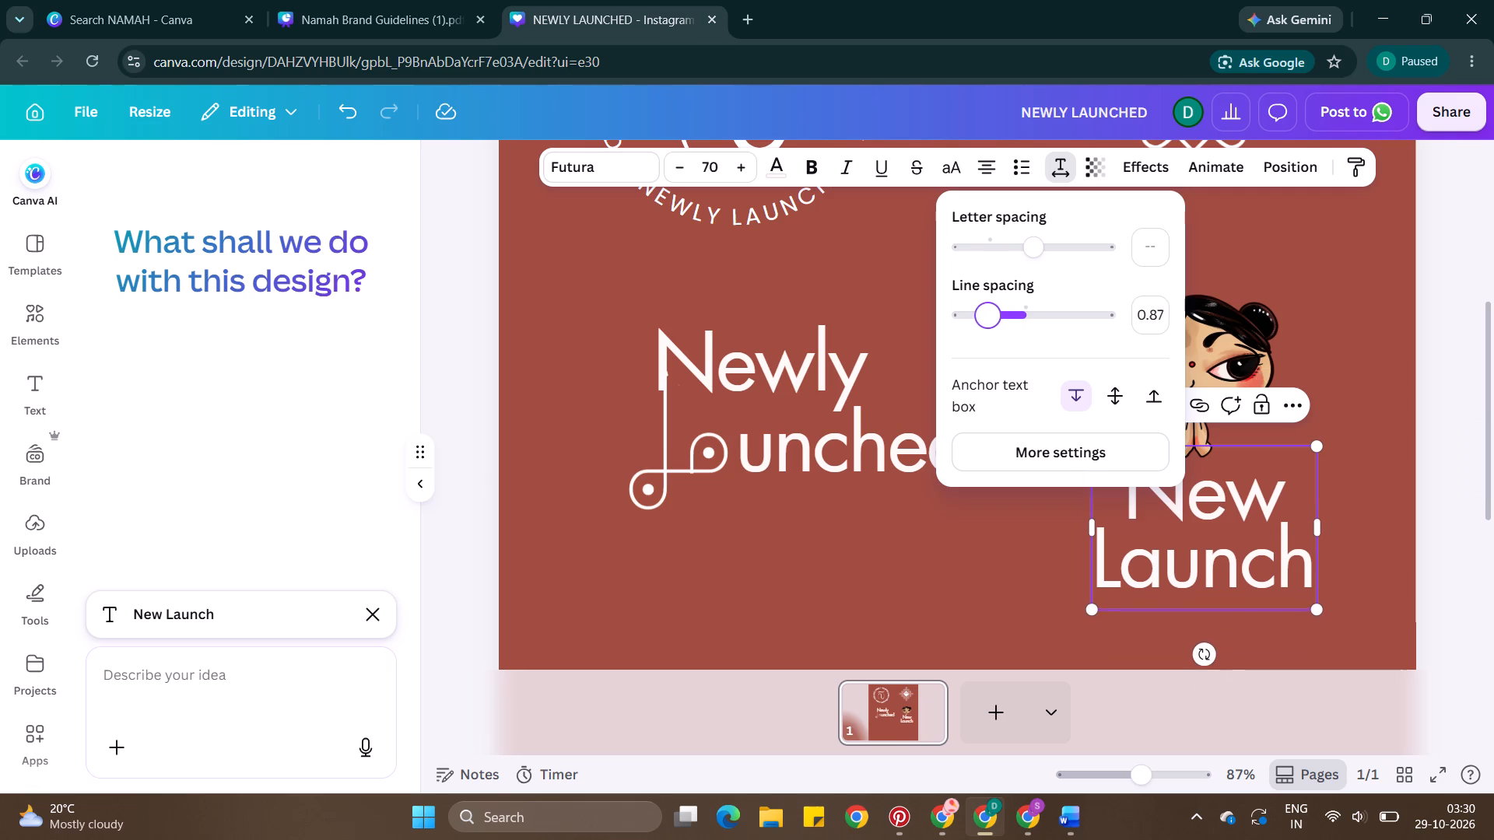
left_click_drag(986, 313, 971, 306)
left_click(1147, 308)
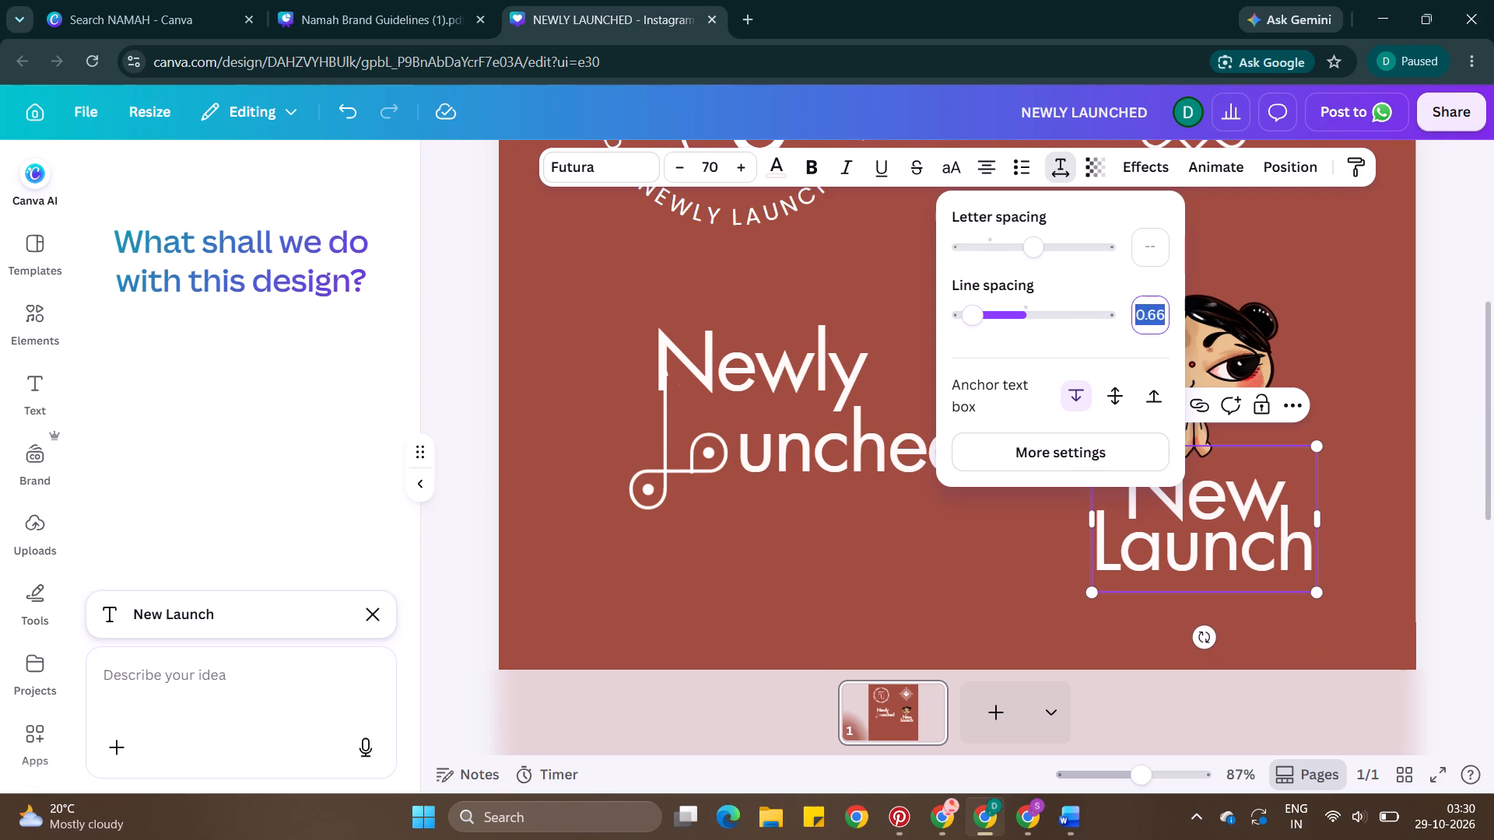
type("0.6")
key("Return")
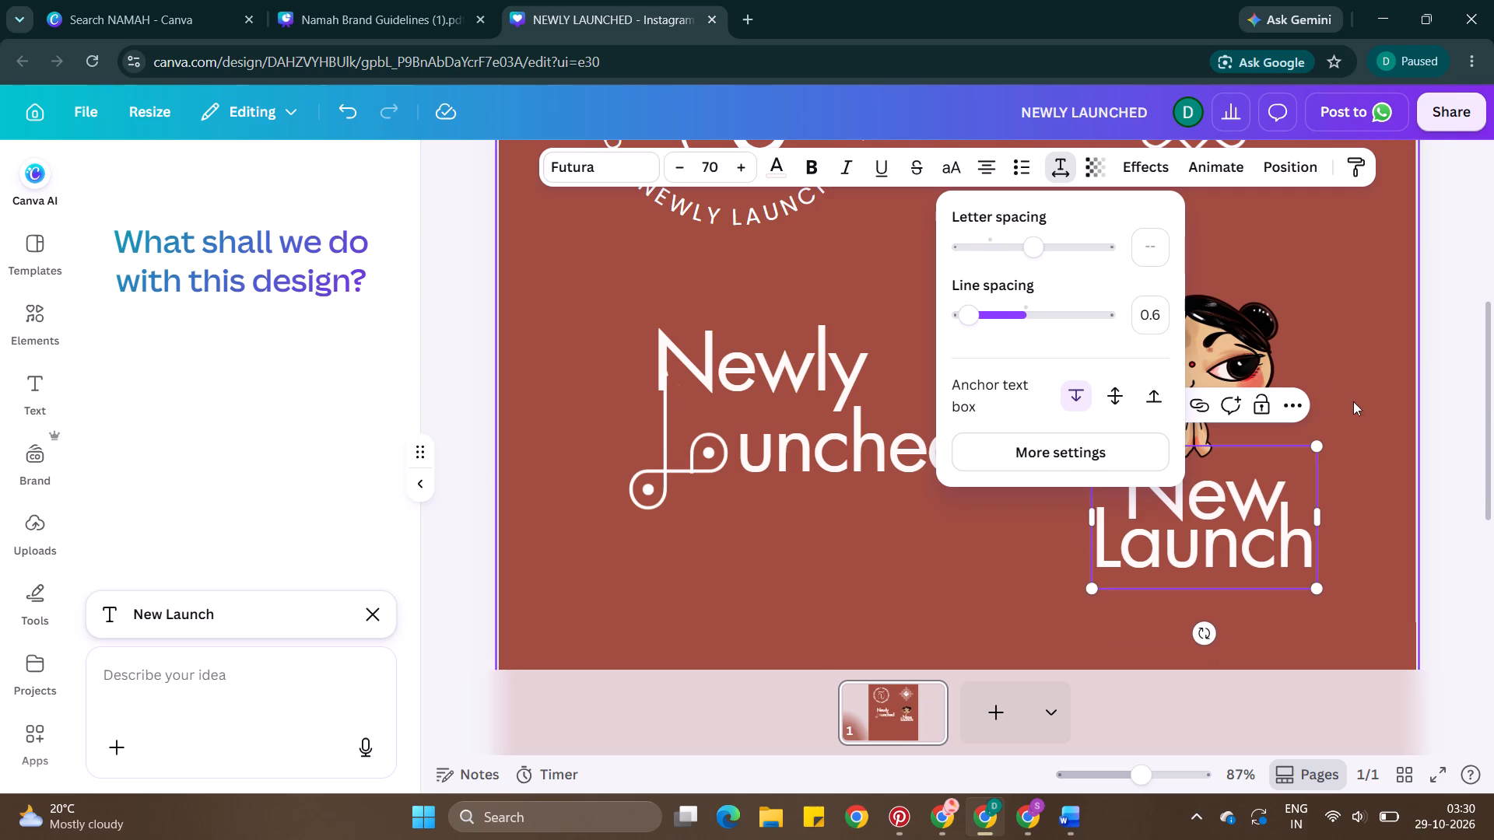
Set the font size of the "New Launch" text to 60.
left_click(717, 166)
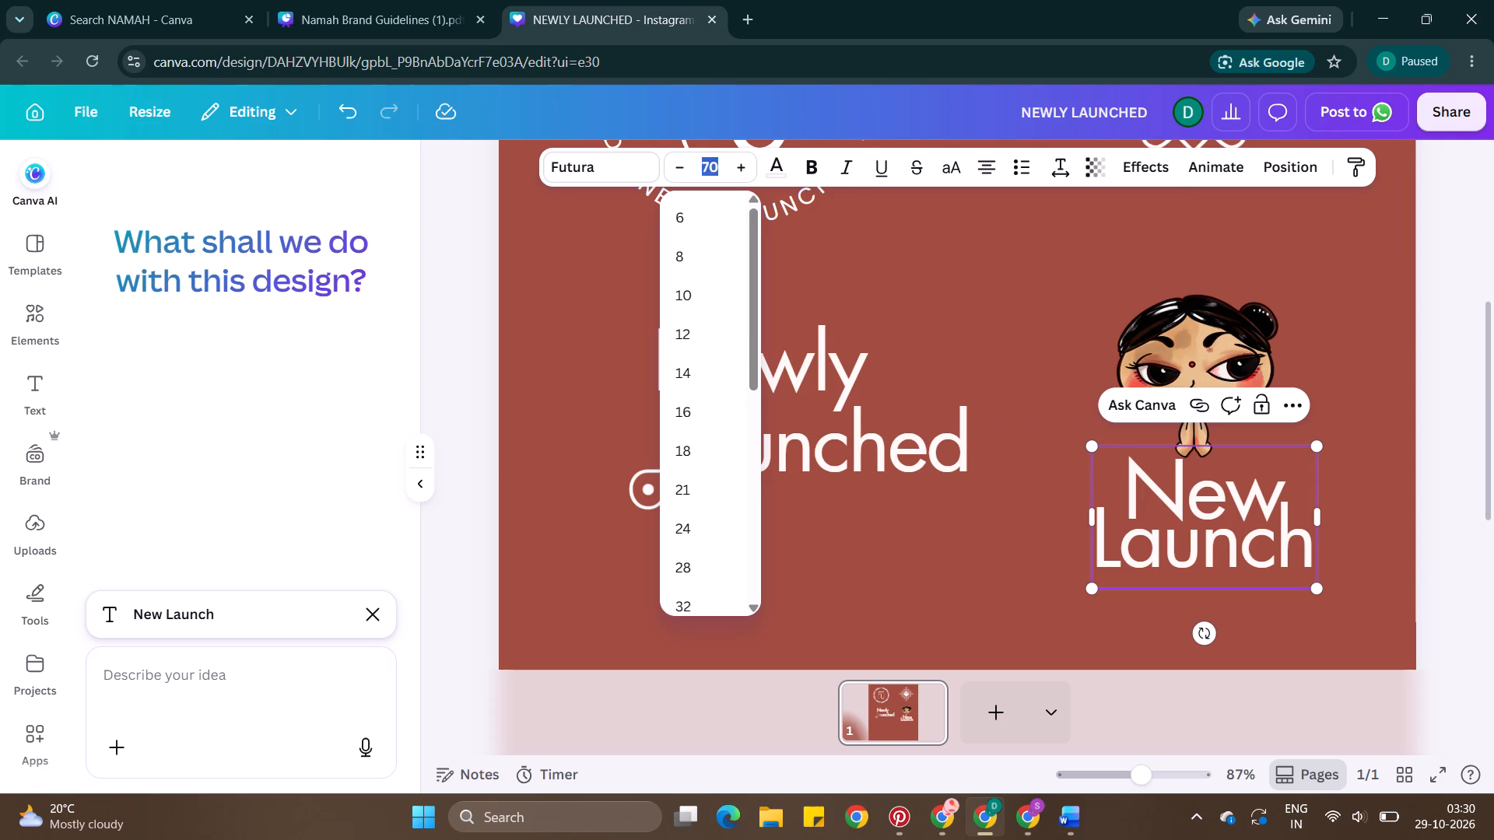
type("80")
key("BackSpace")
key("BackSpace")
key("plus")
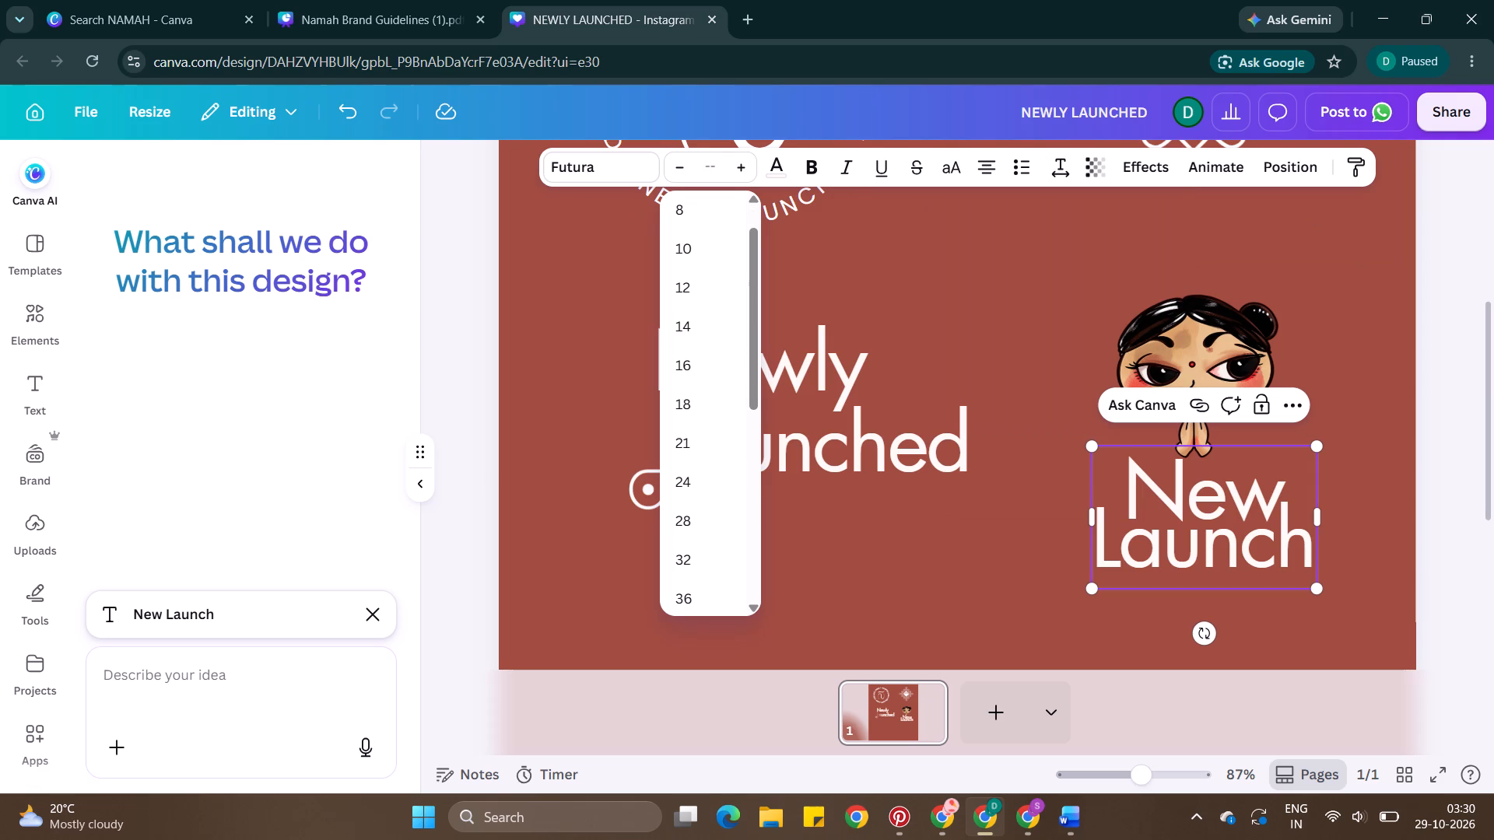
key("BackSpace")
type("60")
key("Return")
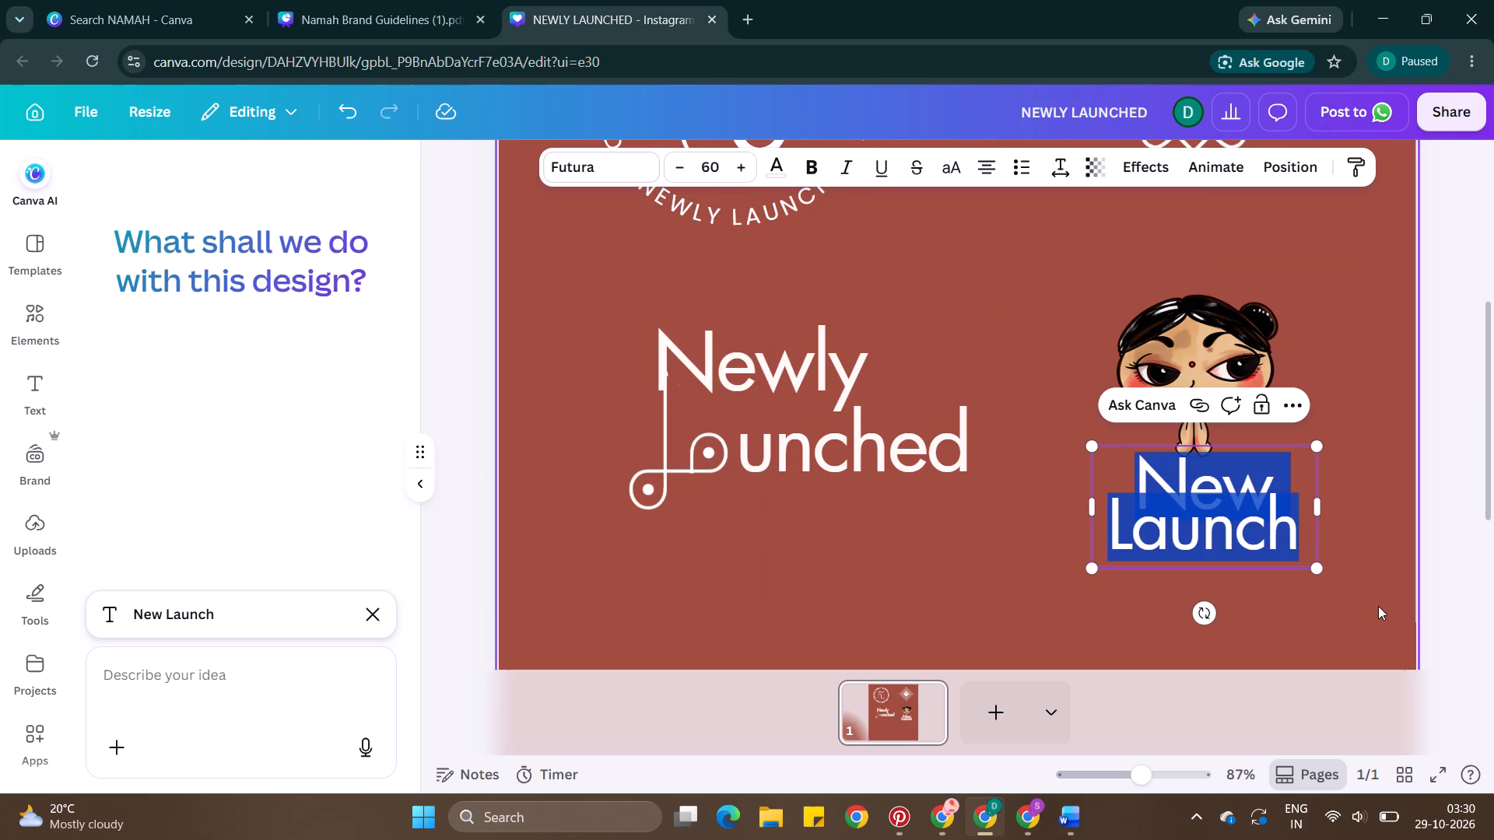
double_click(1385, 600)
Scale the "New Launch" text down to about size 48.8 and center it beneath the character illustration.
left_click(1287, 523)
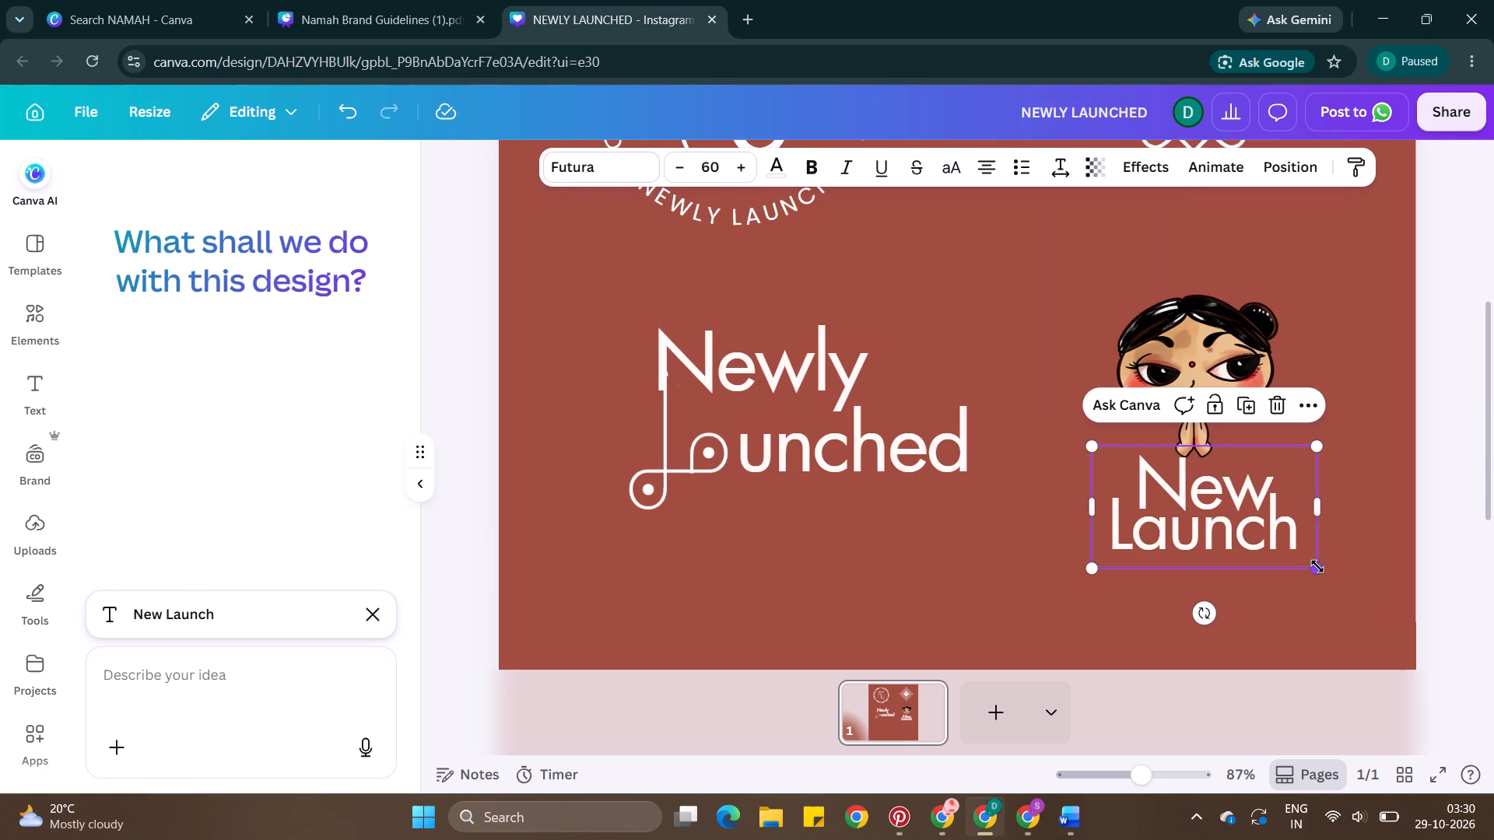
left_click_drag(1317, 566, 1279, 536)
left_click_drag(1209, 481, 1220, 481)
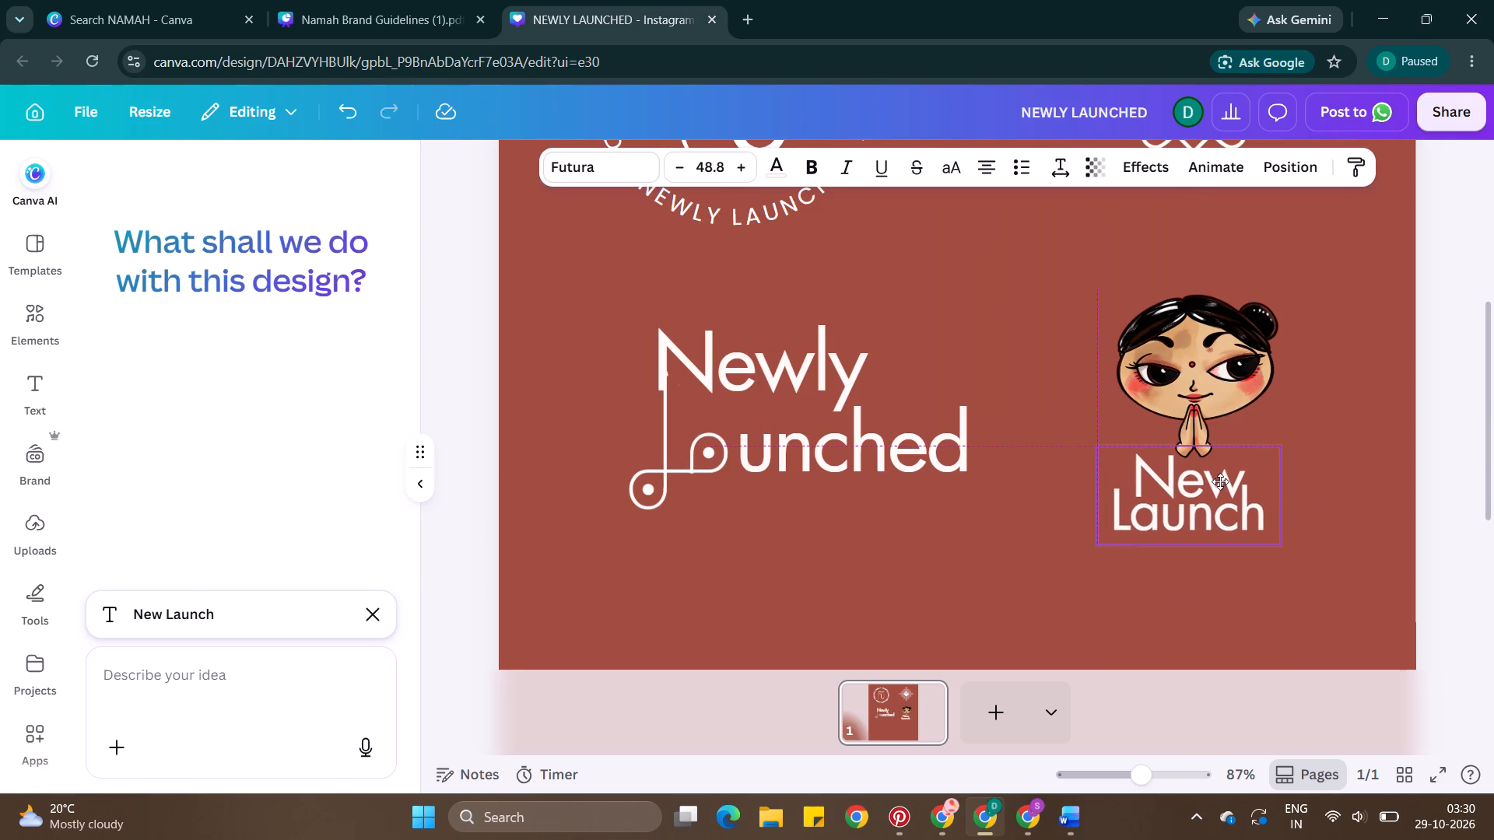
left_click_drag(1220, 481, 1221, 481)
double_click(1329, 472)
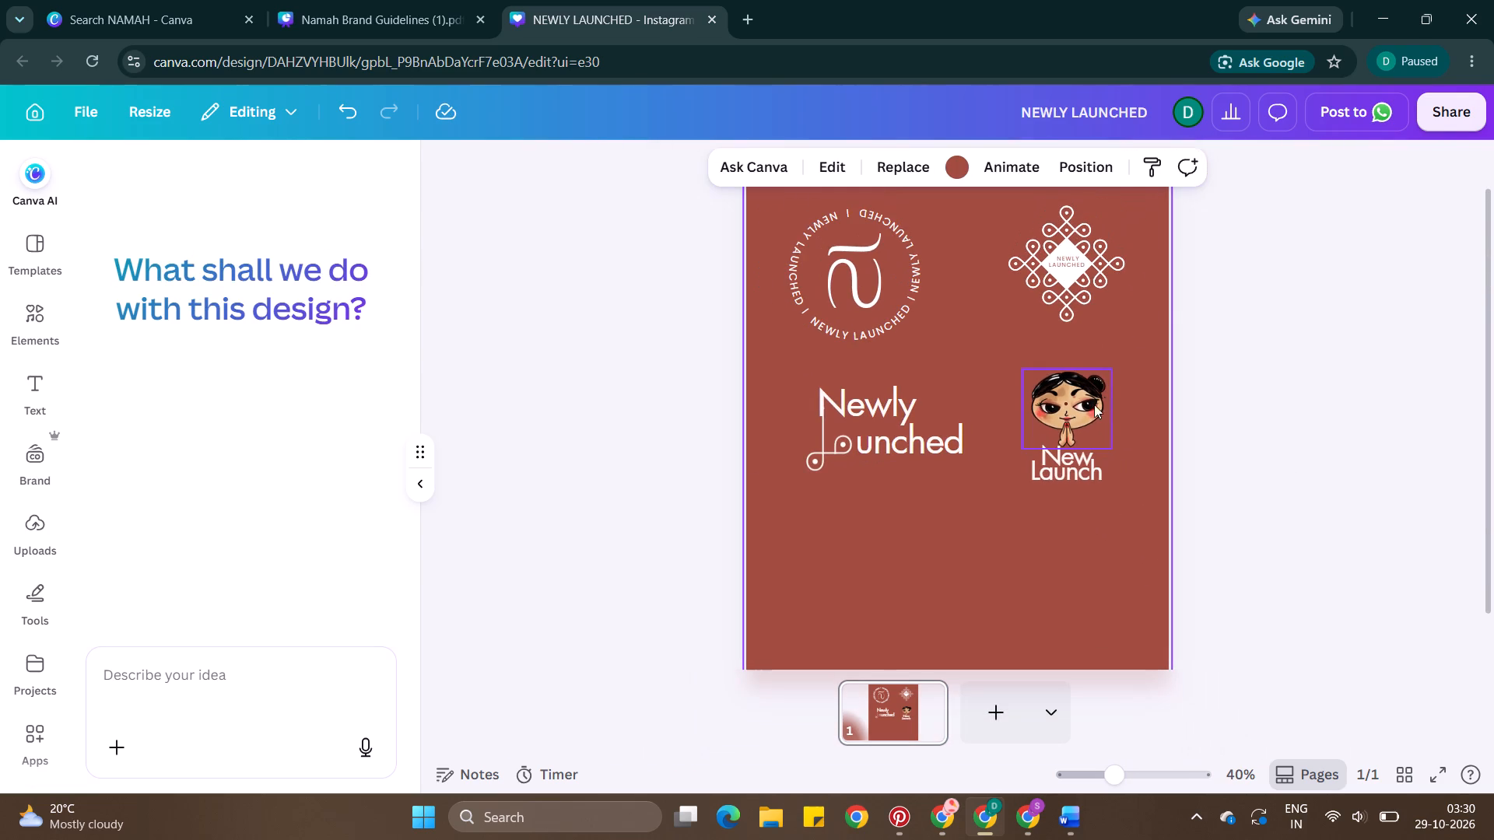
Copy the circular "NEWLY LAUNCHED" text and place the copy below the "New Launch" character design.
left_click(1085, 401)
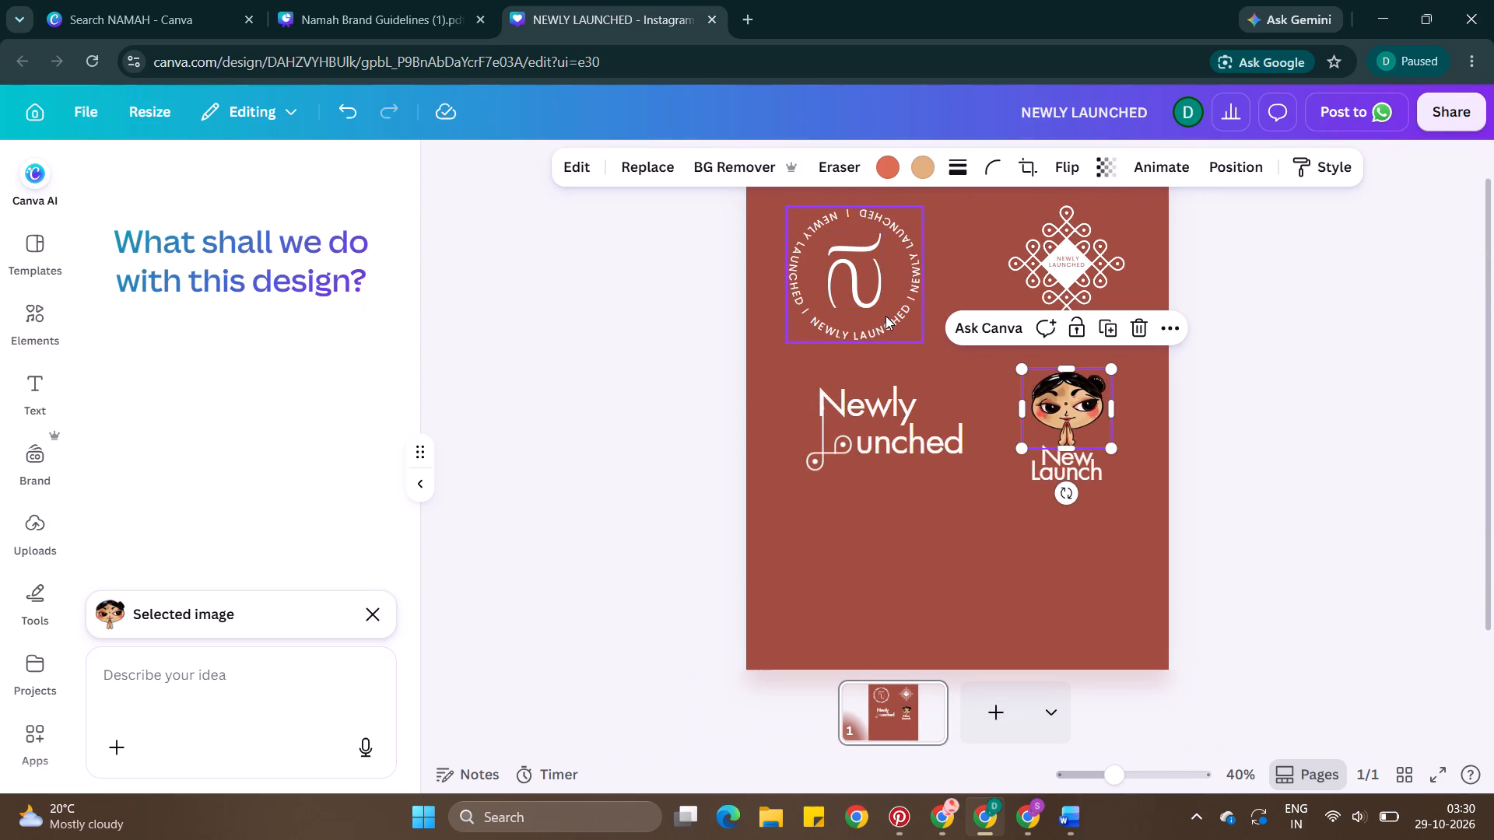
left_click(886, 317)
key("ctrl+c")
key("ctrl+v")
left_click_drag(886, 317, 1099, 610)
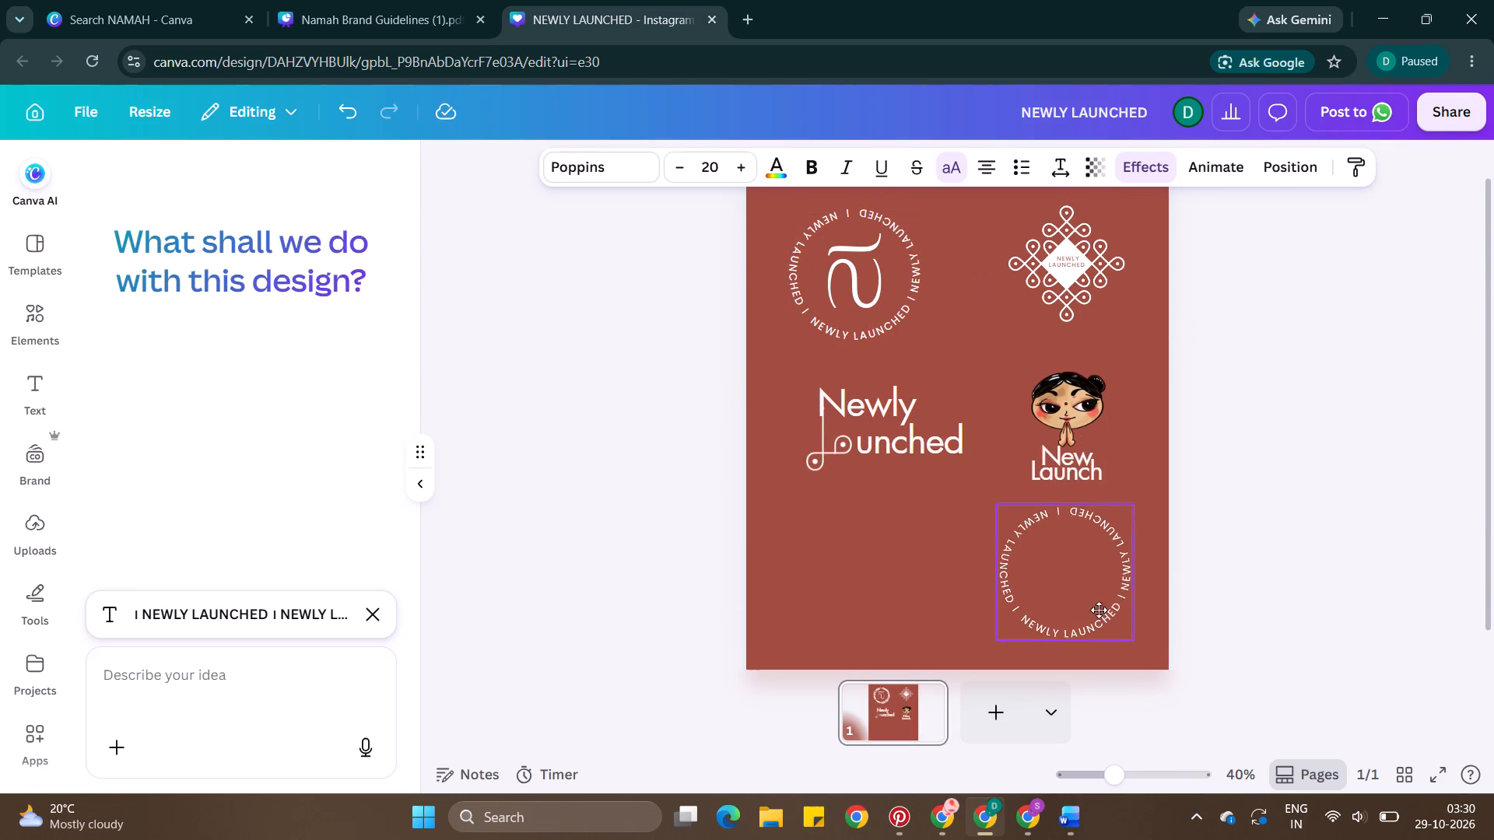
left_click_drag(1099, 610, 1095, 610)
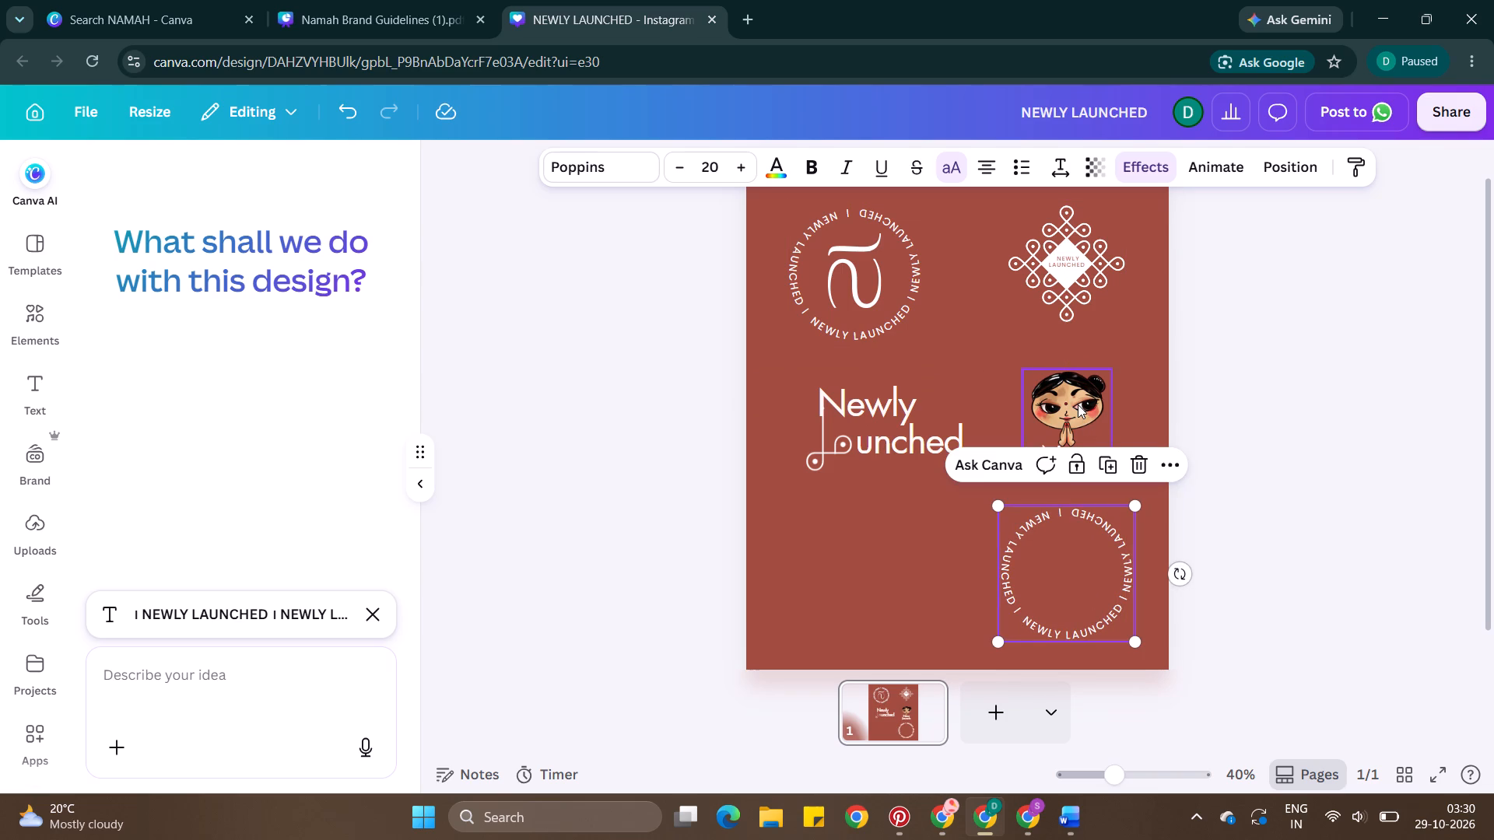
Duplicate the character illustration and center the copy inside the new circular text.
left_click(1078, 404)
left_click(1114, 324)
left_click_drag(1072, 389, 1068, 557)
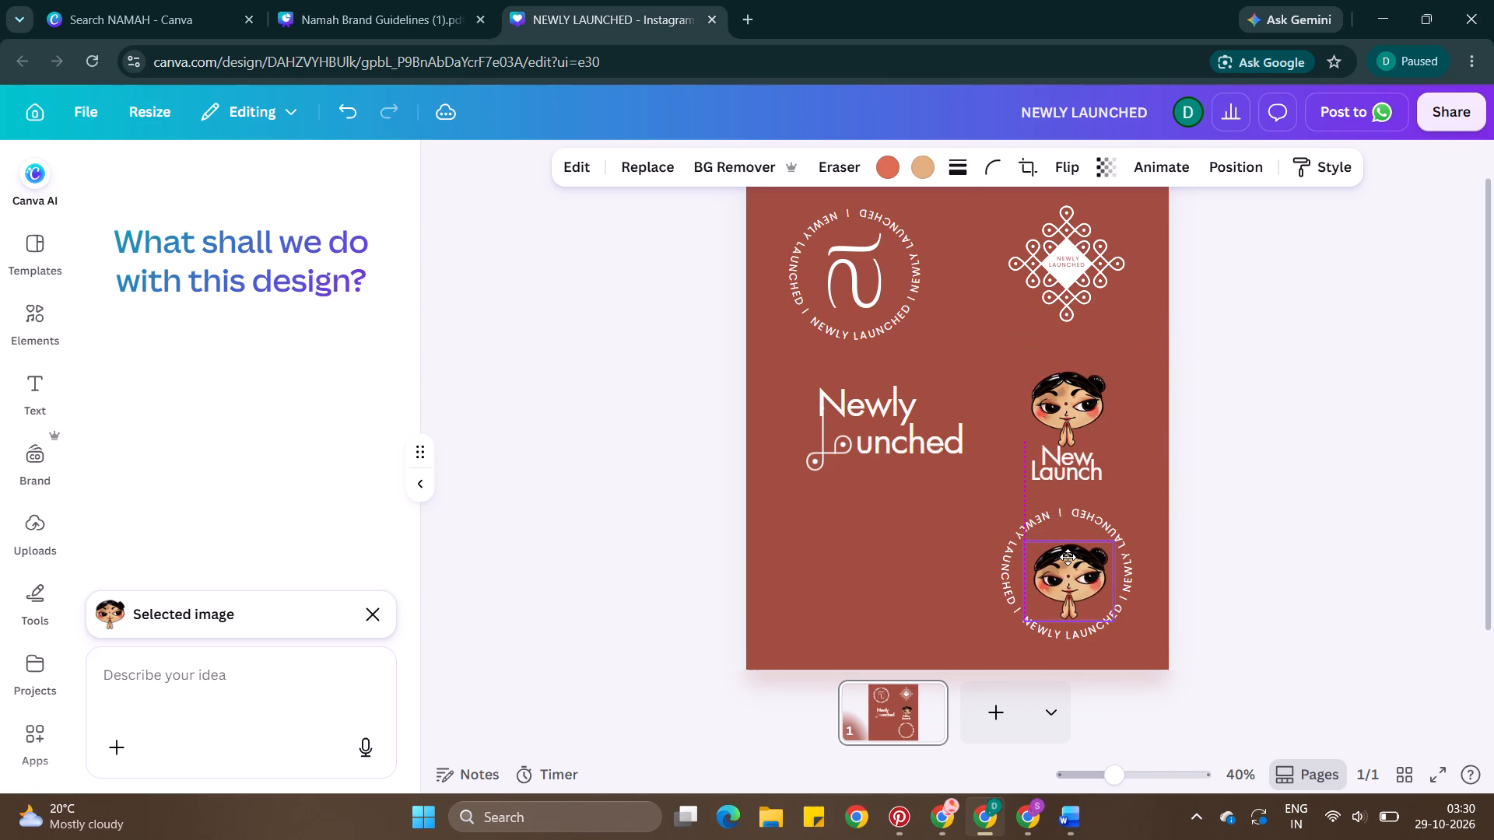
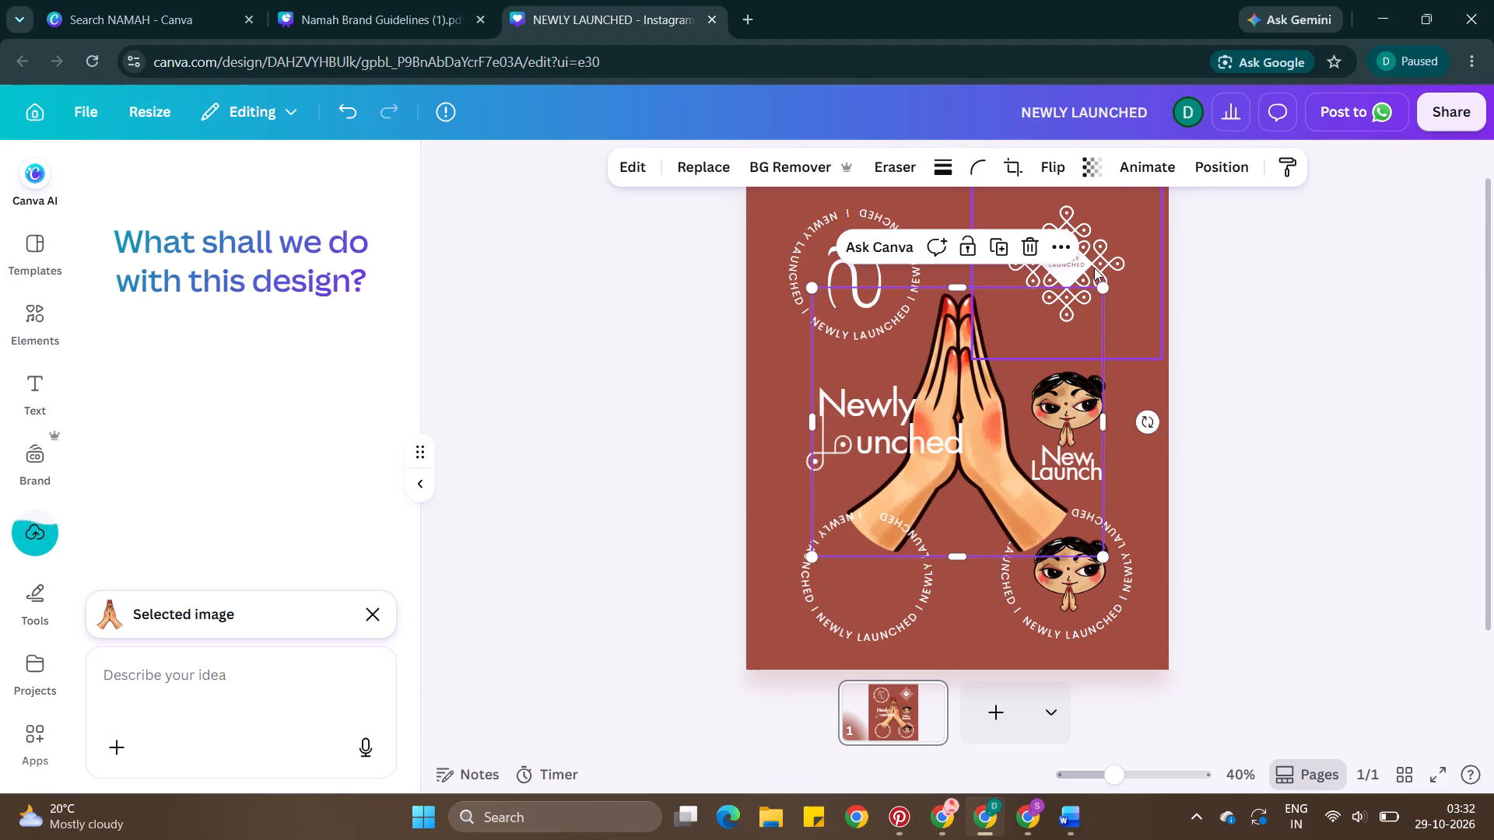
left_click_drag(1099, 282, 938, 514)
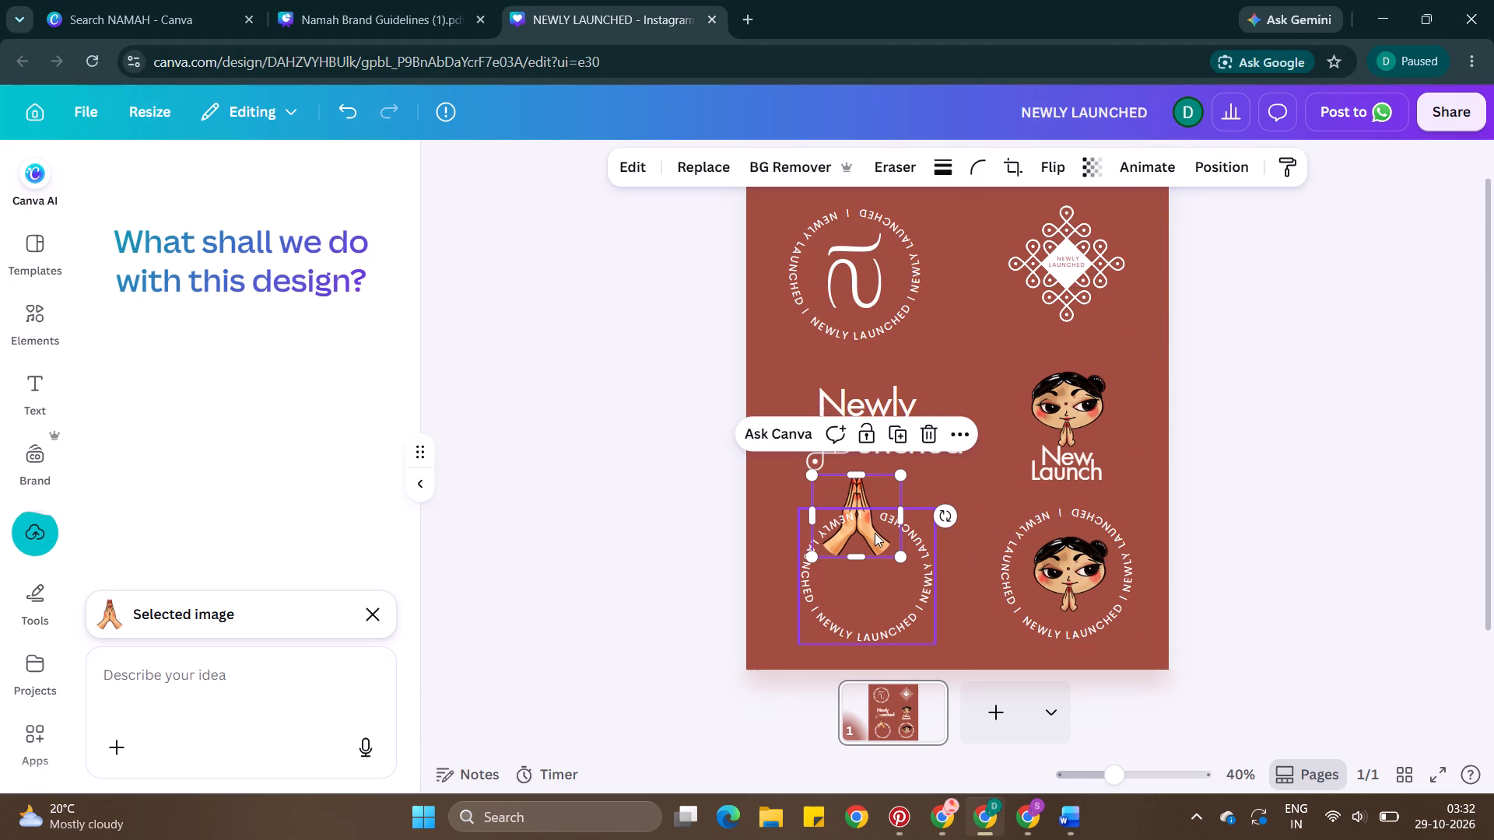
left_click_drag(875, 533, 886, 586)
Duplicate the page containing the six badge designs.
left_click(915, 695)
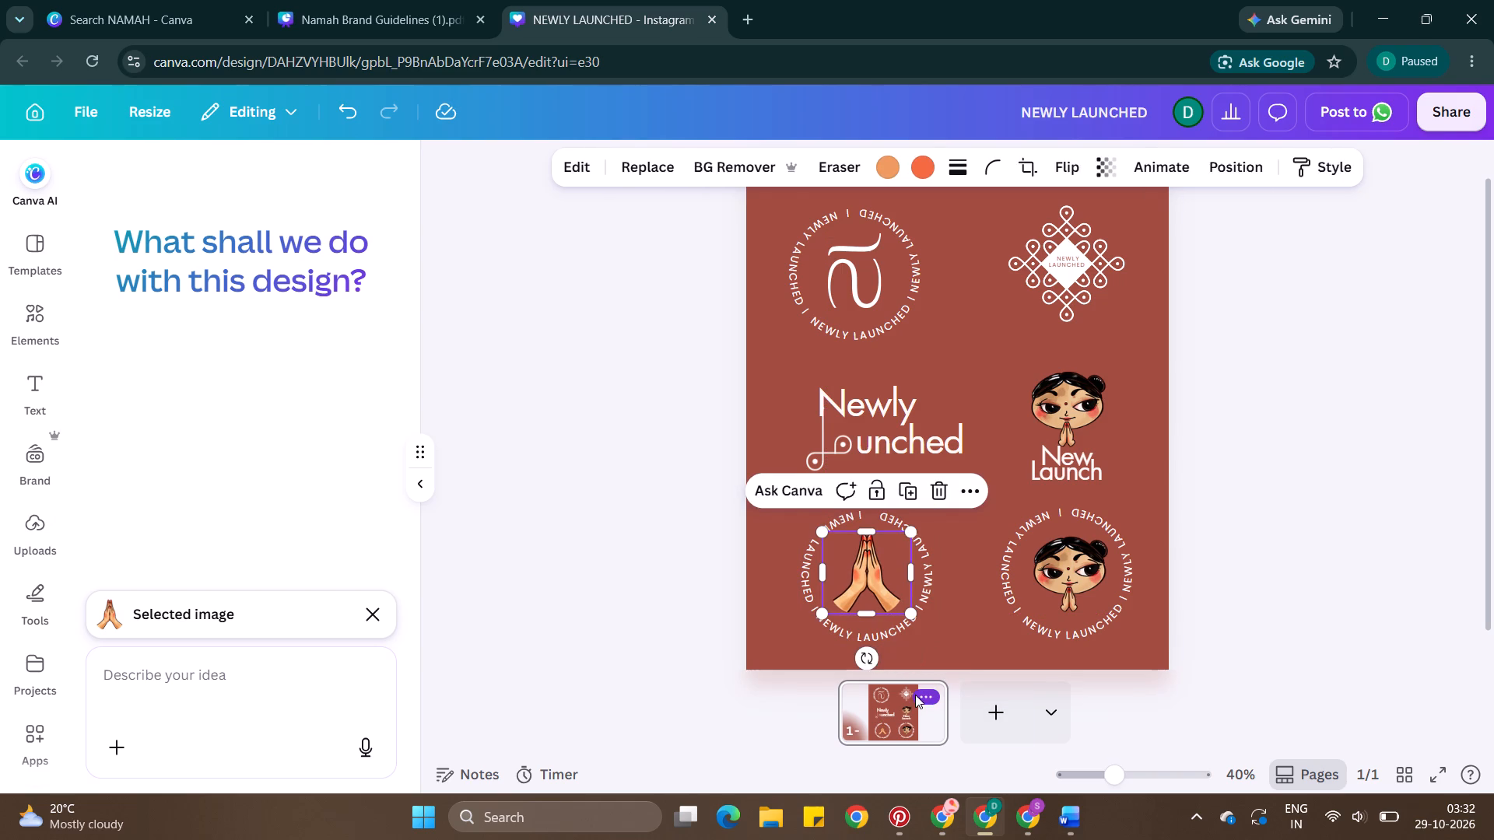
left_click(882, 704)
key("ctrl+d")
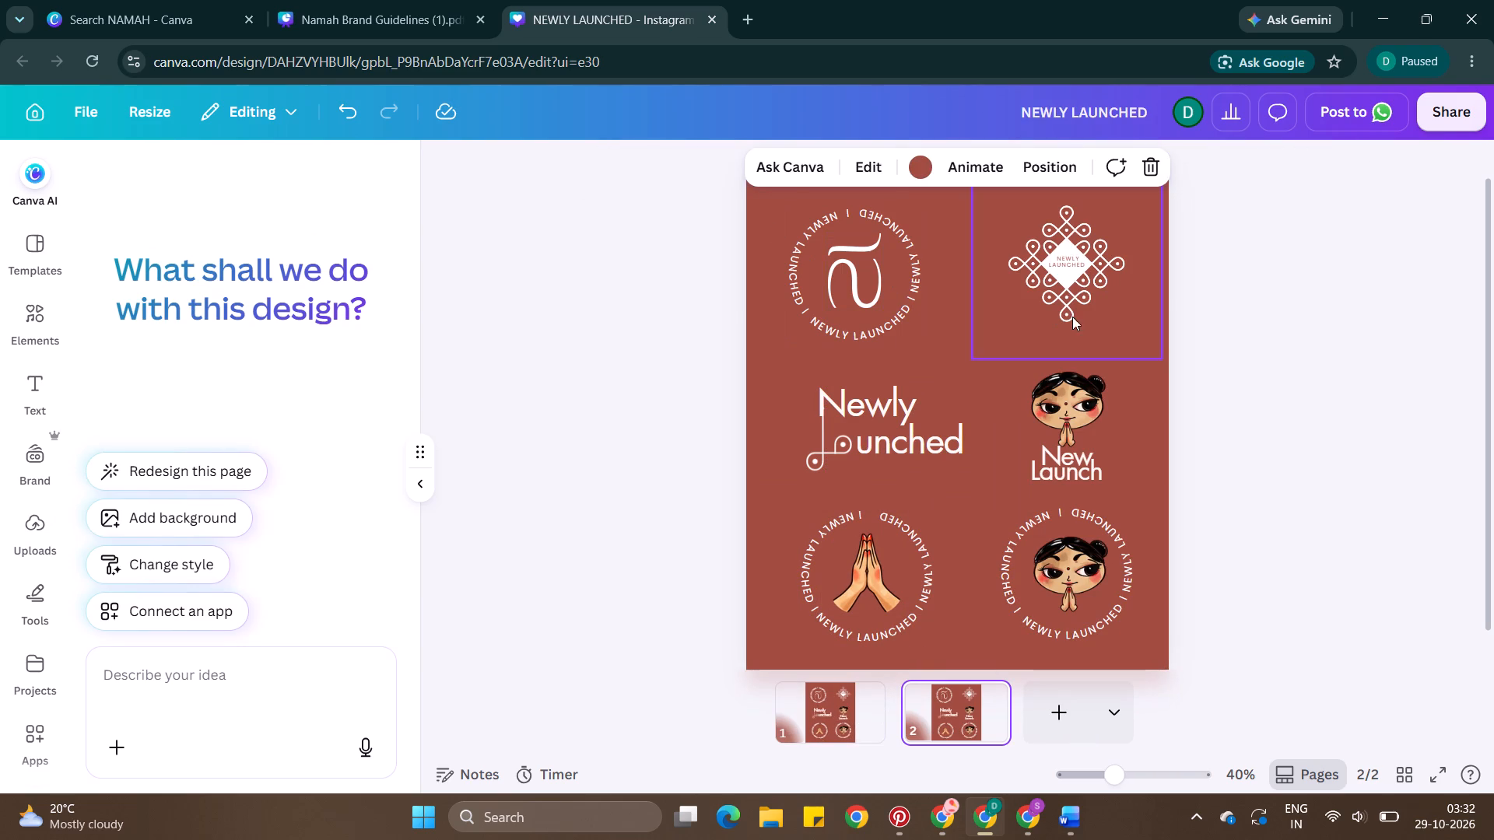
Delete everything from the duplicated page except the "New Launch" text and the namaste hands image.
left_click_drag(707, 200, 1074, 345)
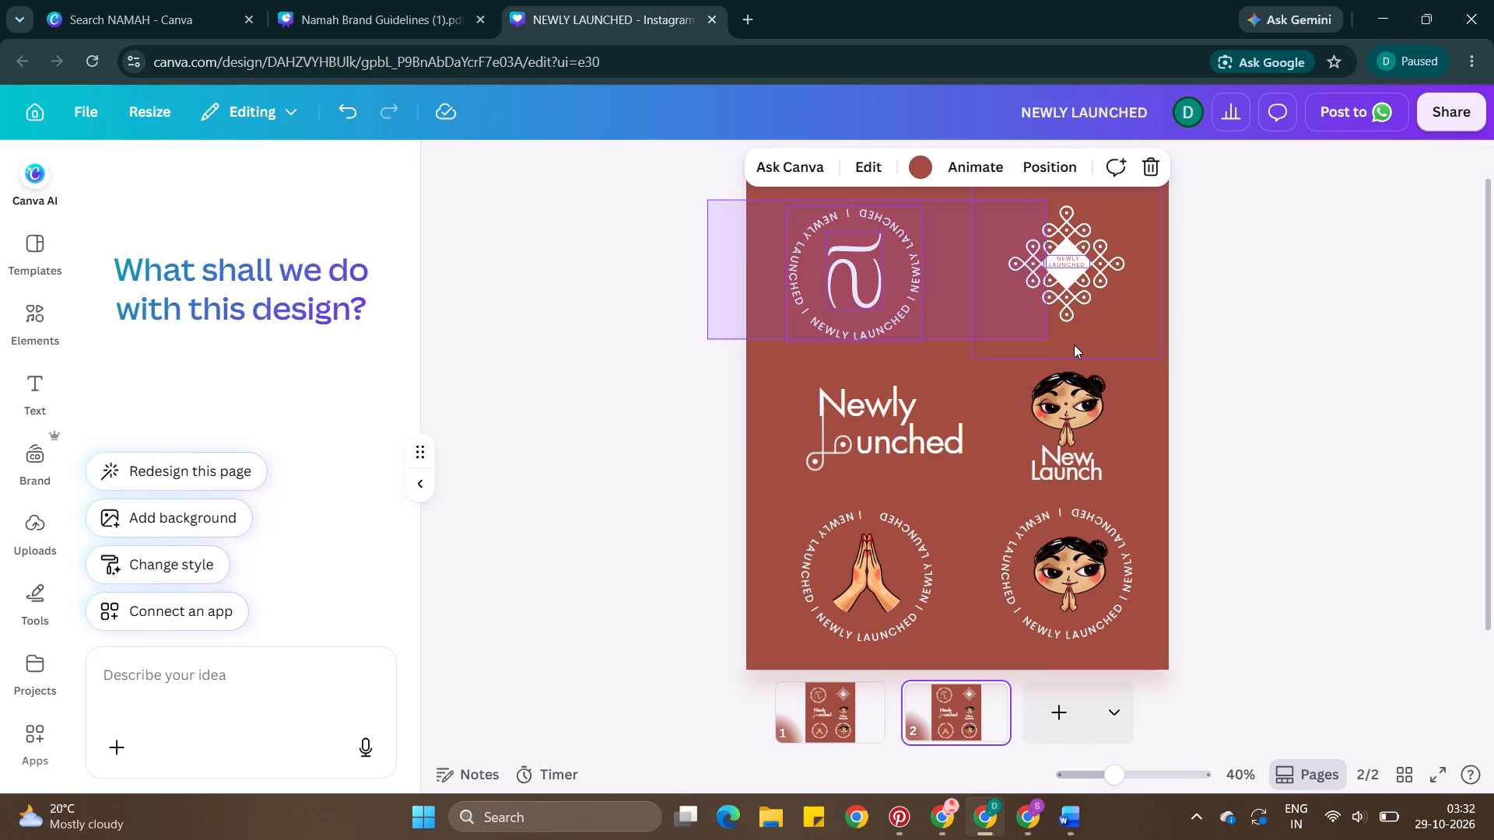
left_click_drag(1074, 345, 1097, 338)
key("BackSpace")
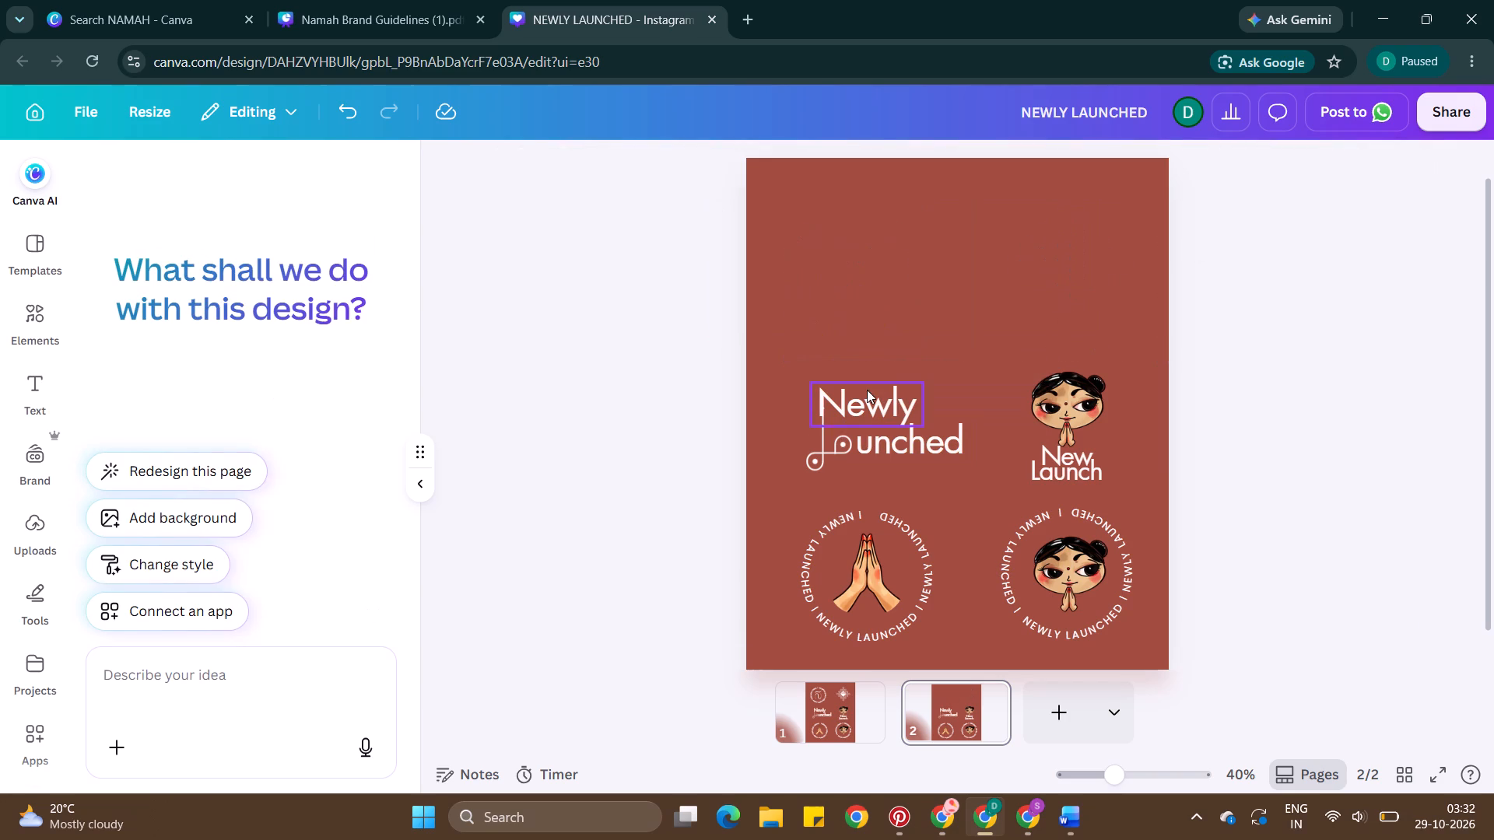
left_click_drag(784, 365, 914, 454)
key("BackSpace")
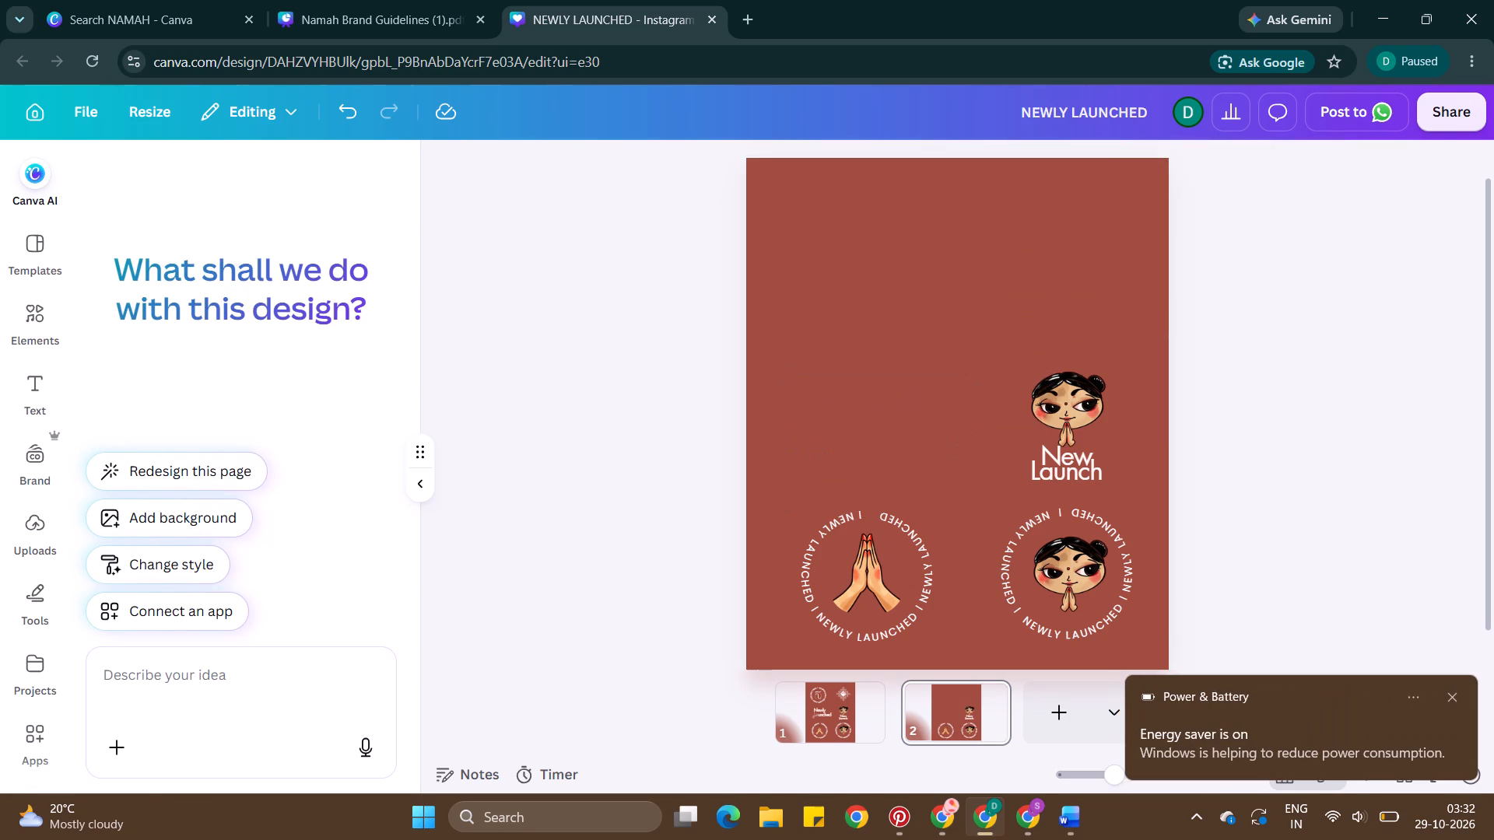
left_click(1046, 384)
key("BackSpace")
left_click_drag(883, 569, 1077, 410)
key("BackSpace")
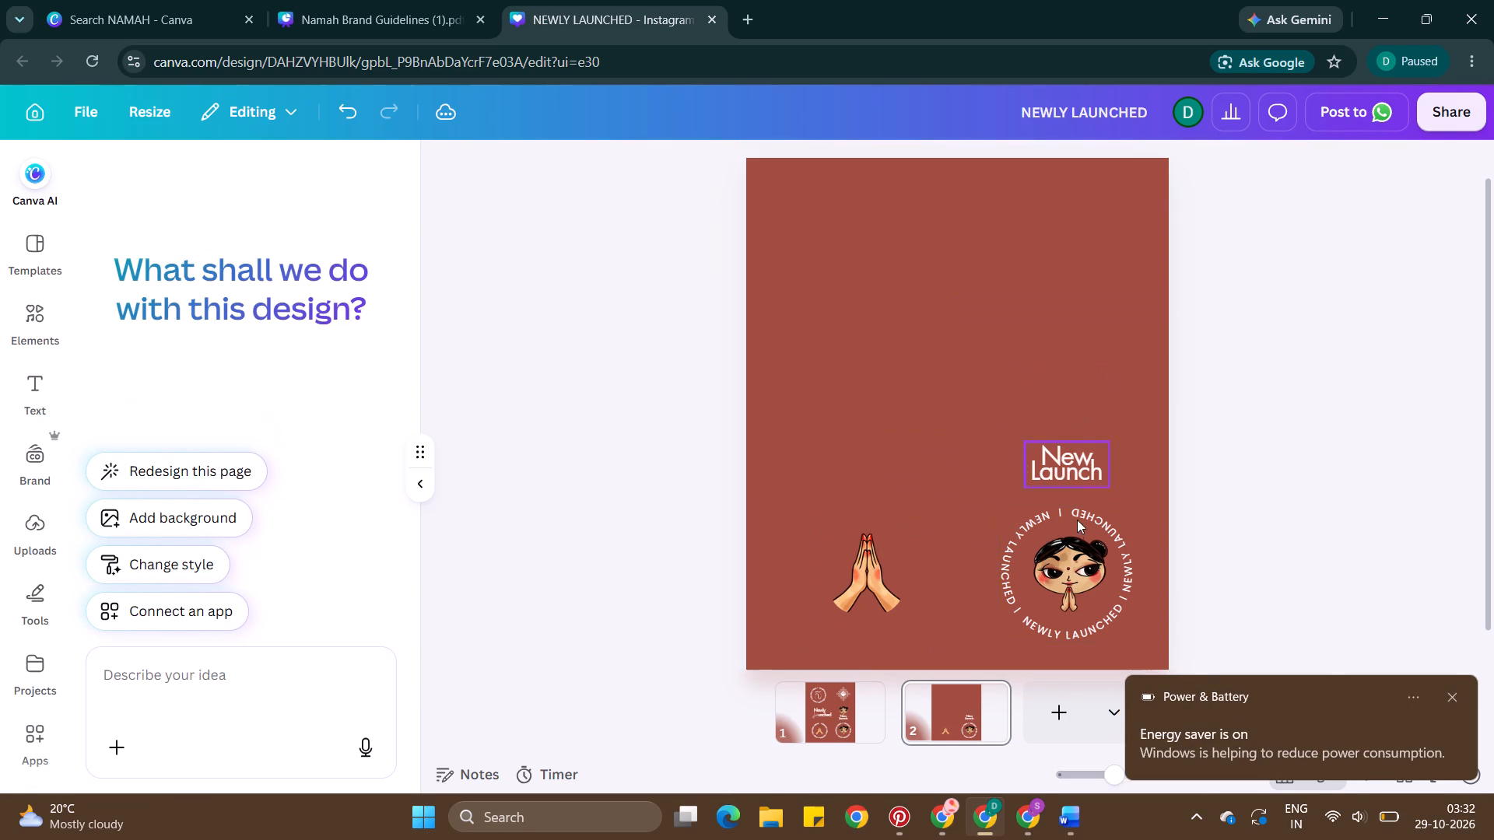
left_click_drag(1159, 538, 1020, 617)
key("BackSpace")
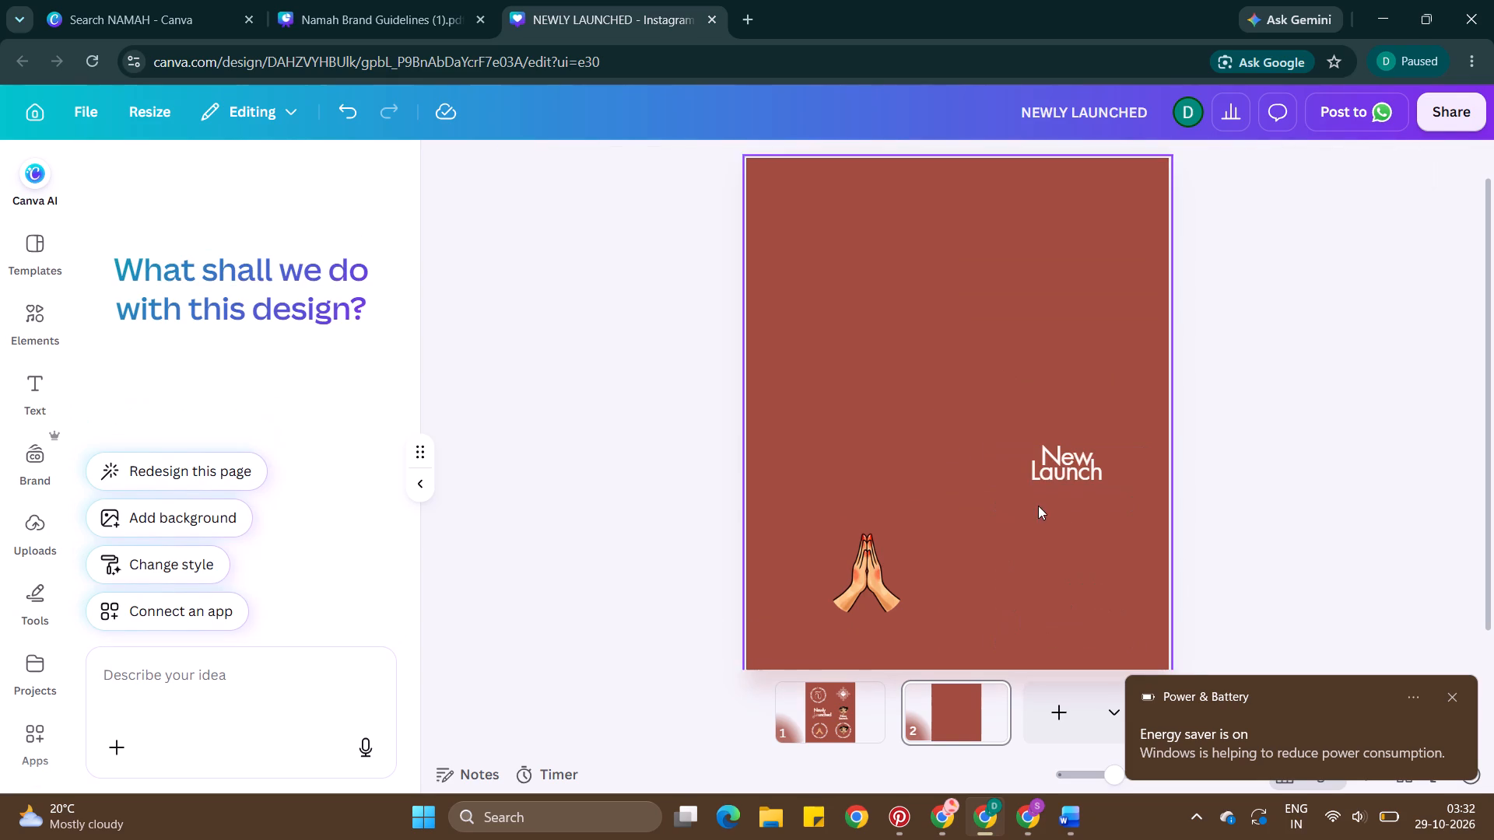
Move the "New Launch" text to the upper-left area of page 2 and place the hands image, scaled down, centered above it.
left_click_drag(1072, 466, 850, 287)
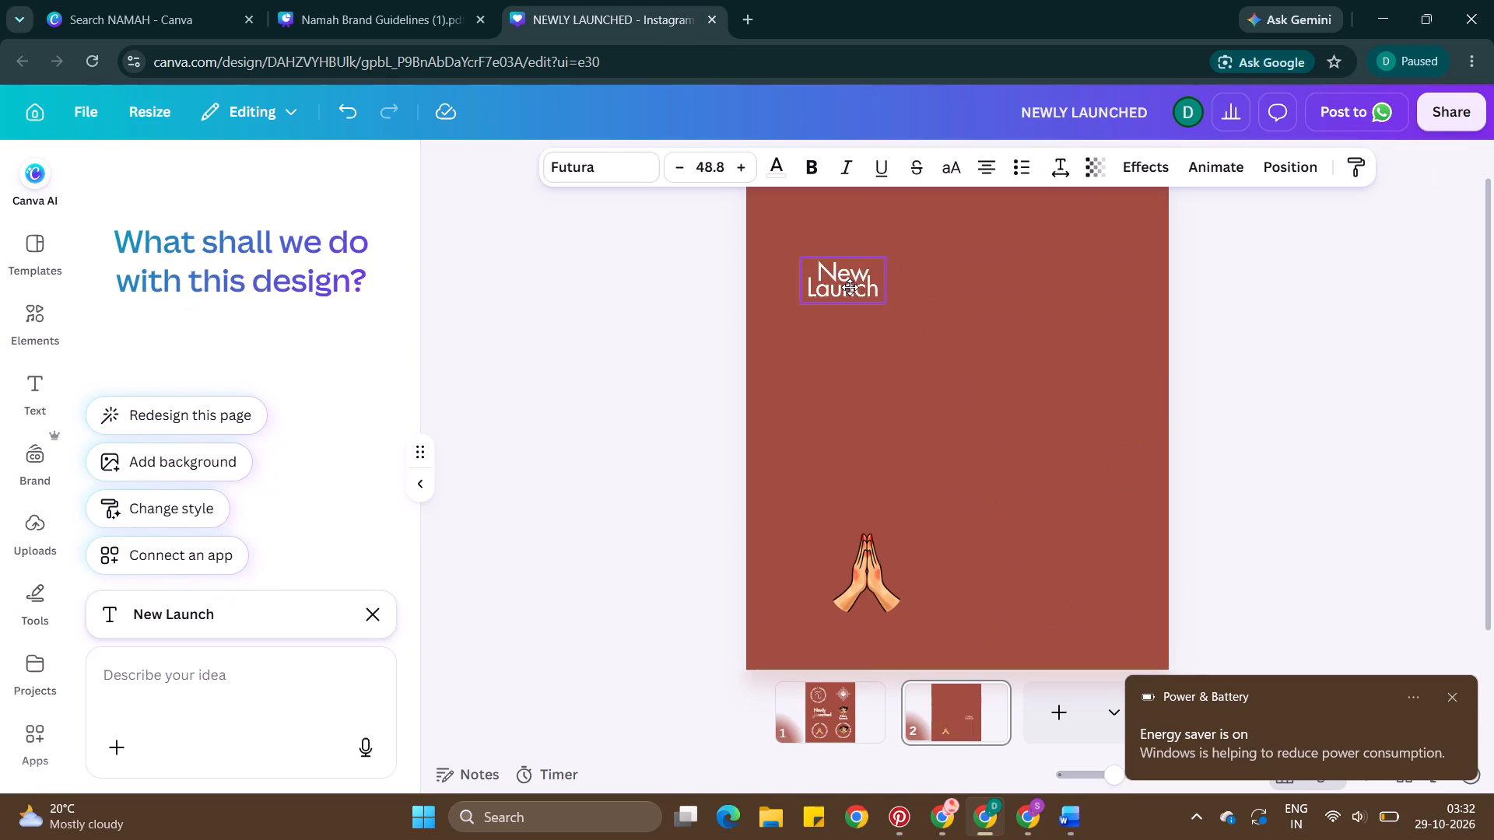
left_click_drag(850, 287, 864, 295)
left_click_drag(868, 577, 862, 285)
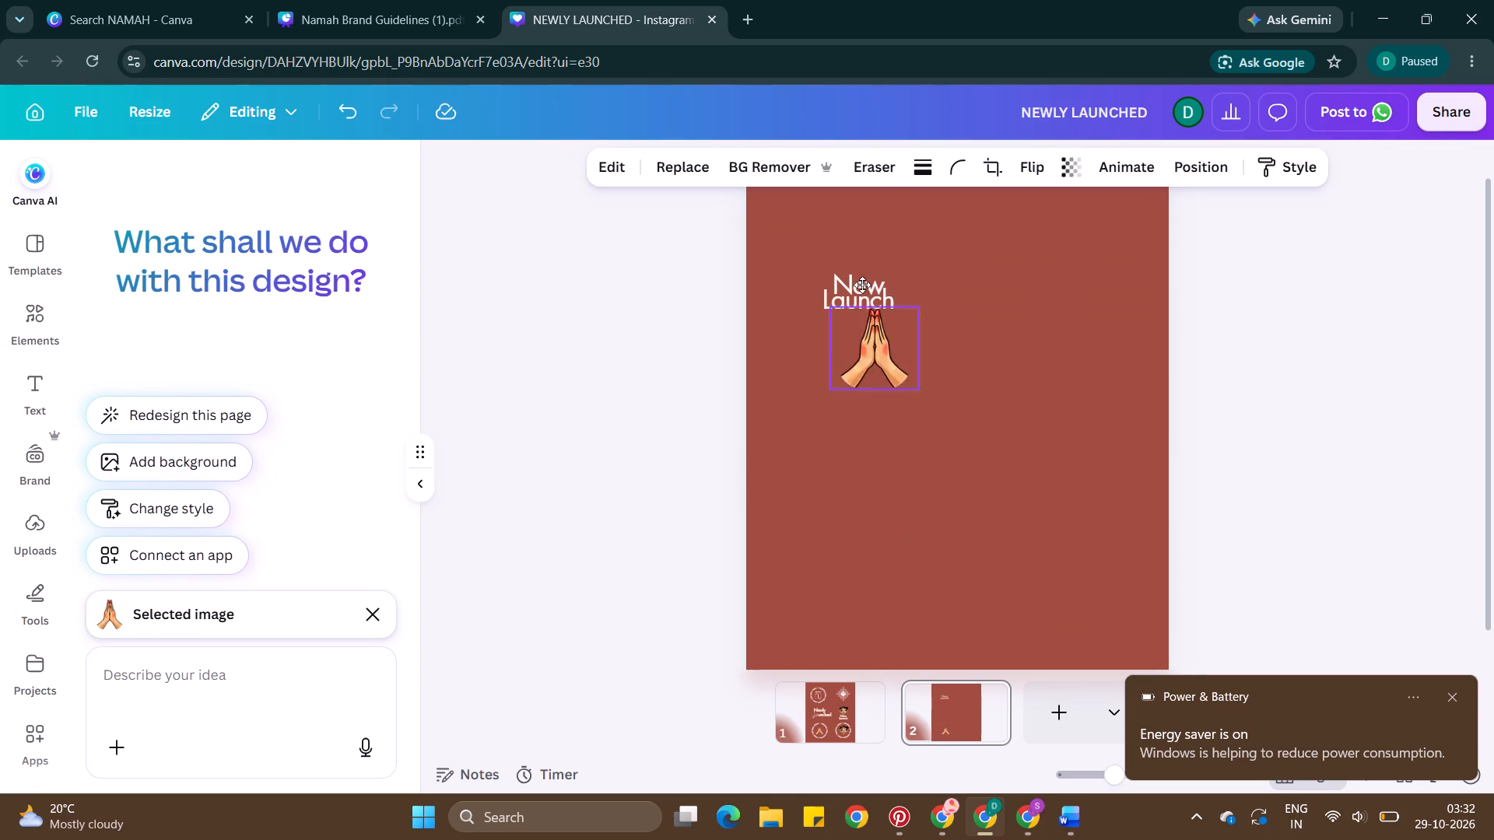
left_click_drag(862, 285, 859, 244)
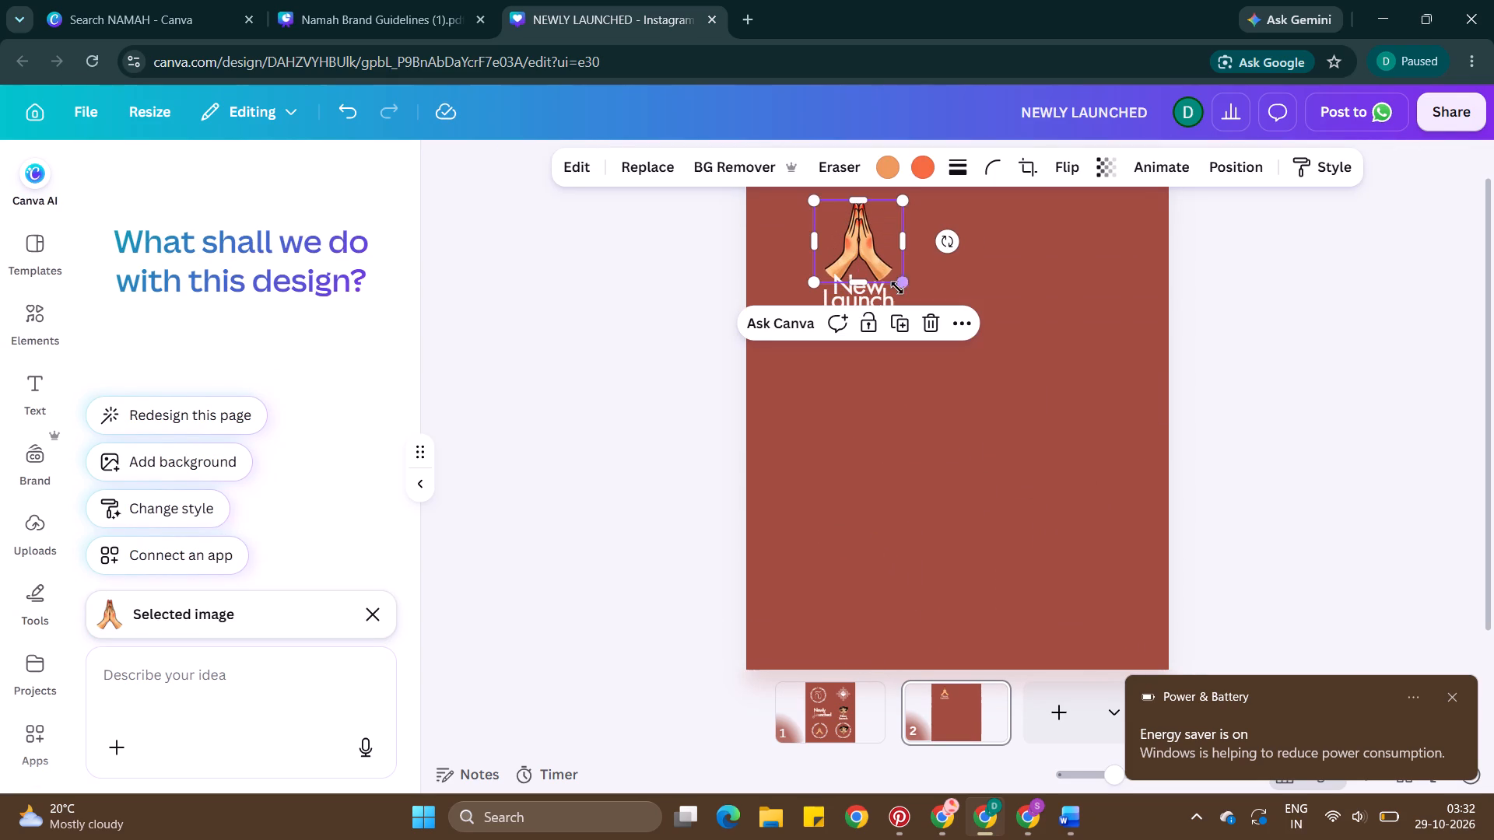
left_click_drag(903, 283, 887, 258)
left_click_drag(841, 212, 847, 219)
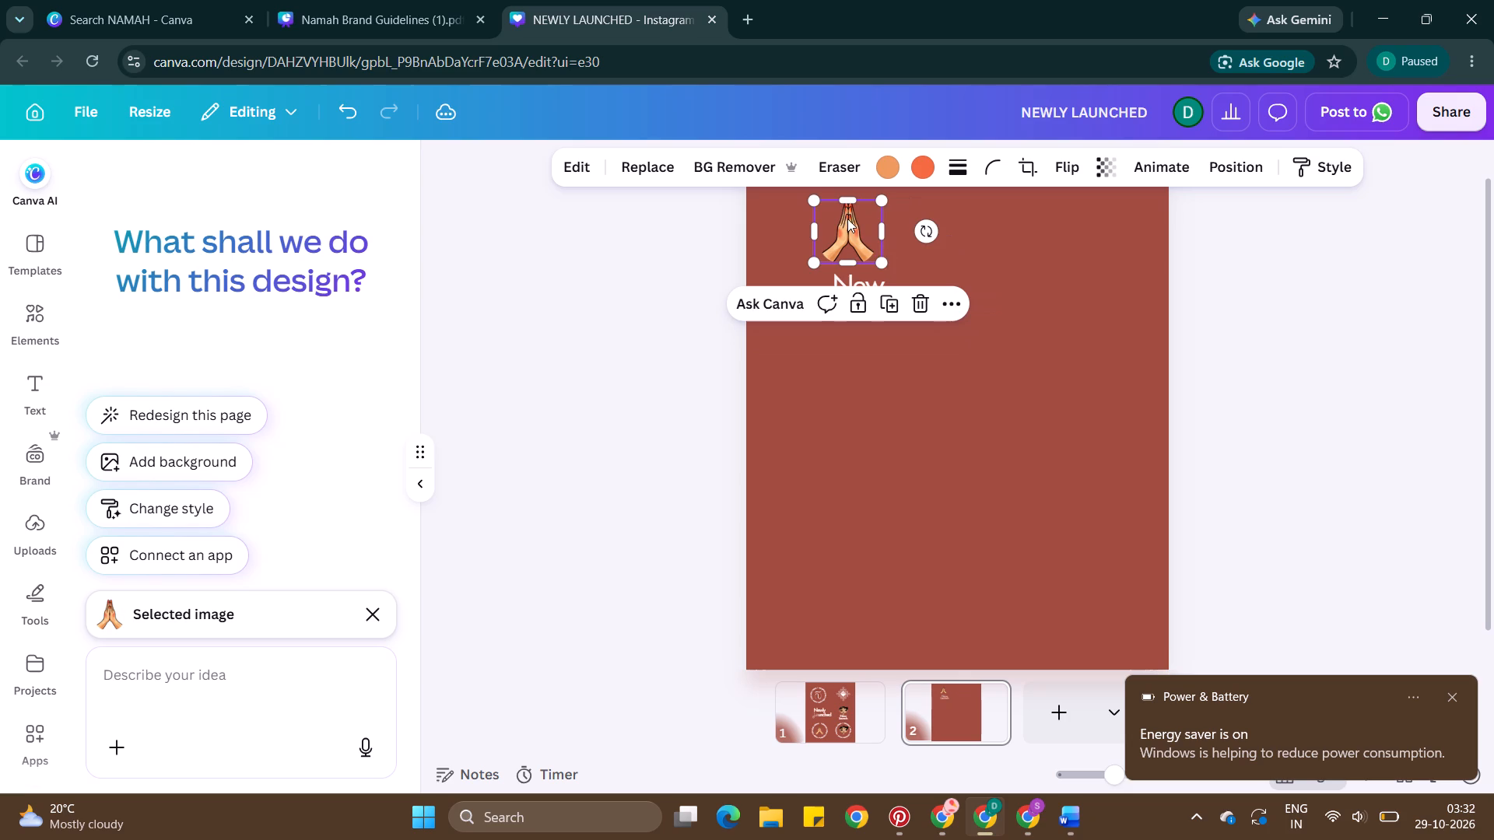
left_click_drag(847, 219, 854, 225)
double_click(998, 356)
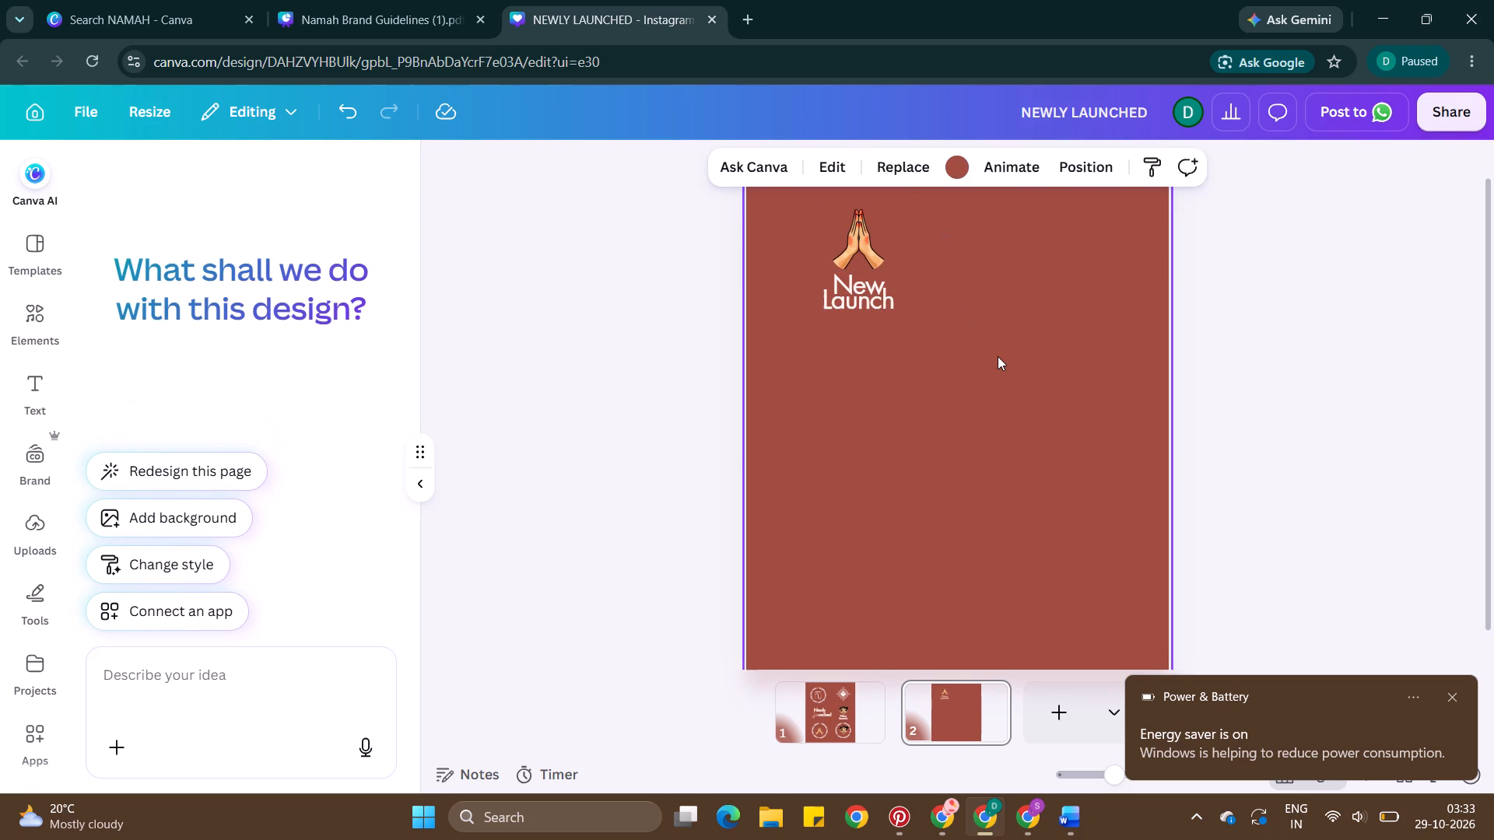
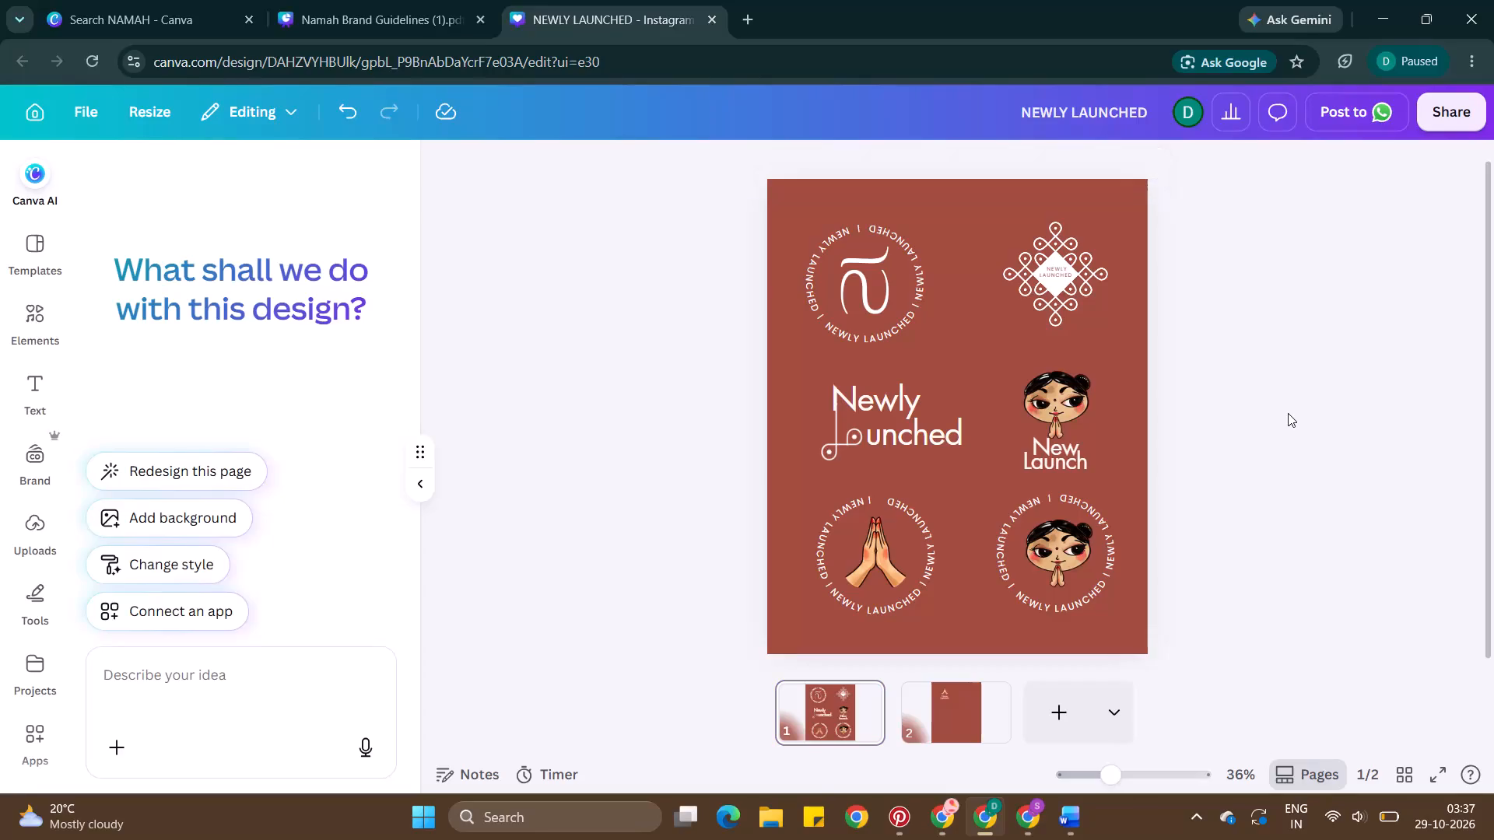
Switch to Pinterest and search for "kolam minimal".
left_click(900, 817)
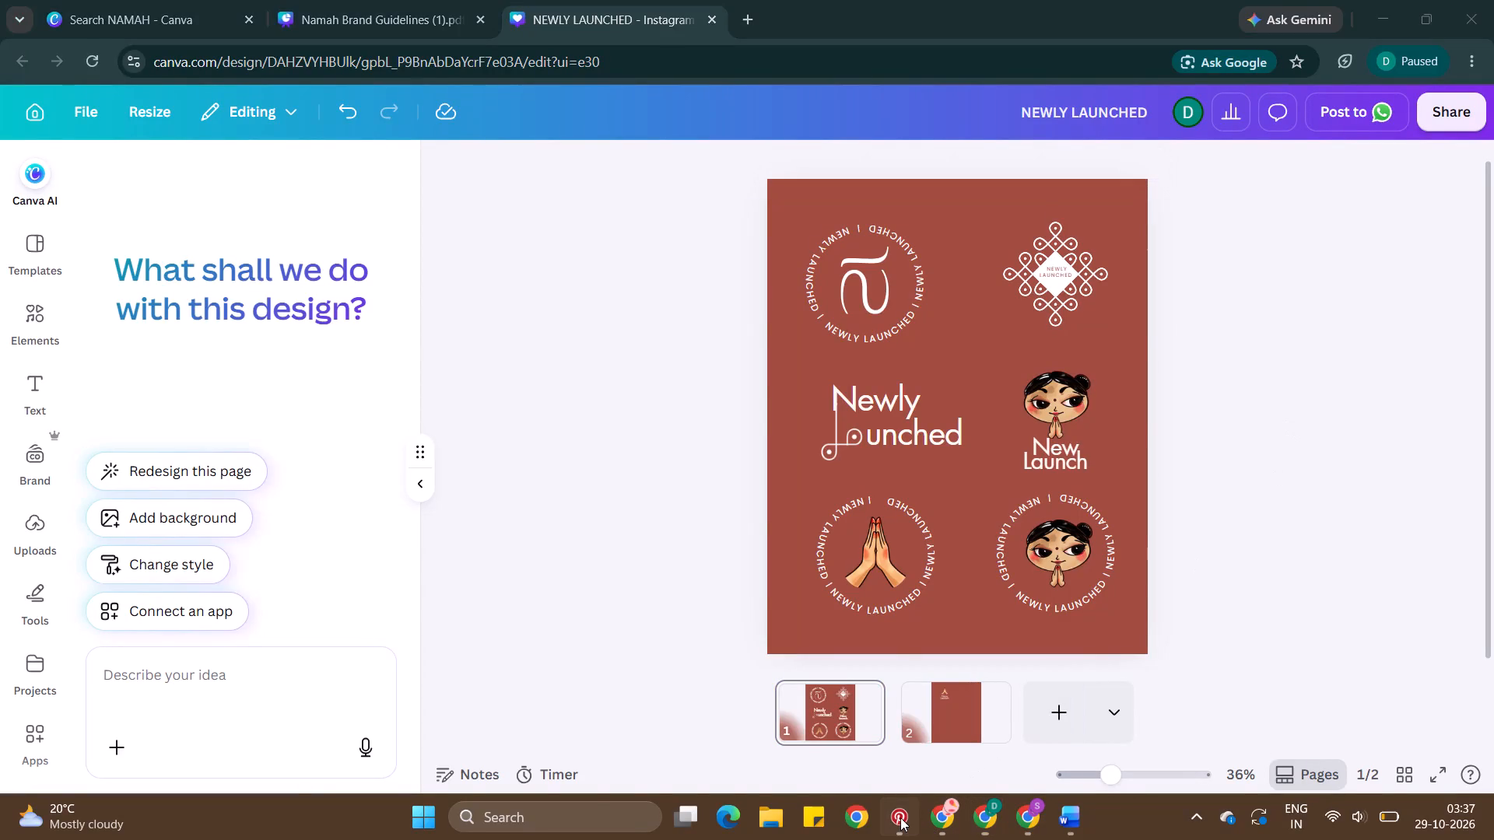
left_click(972, 96)
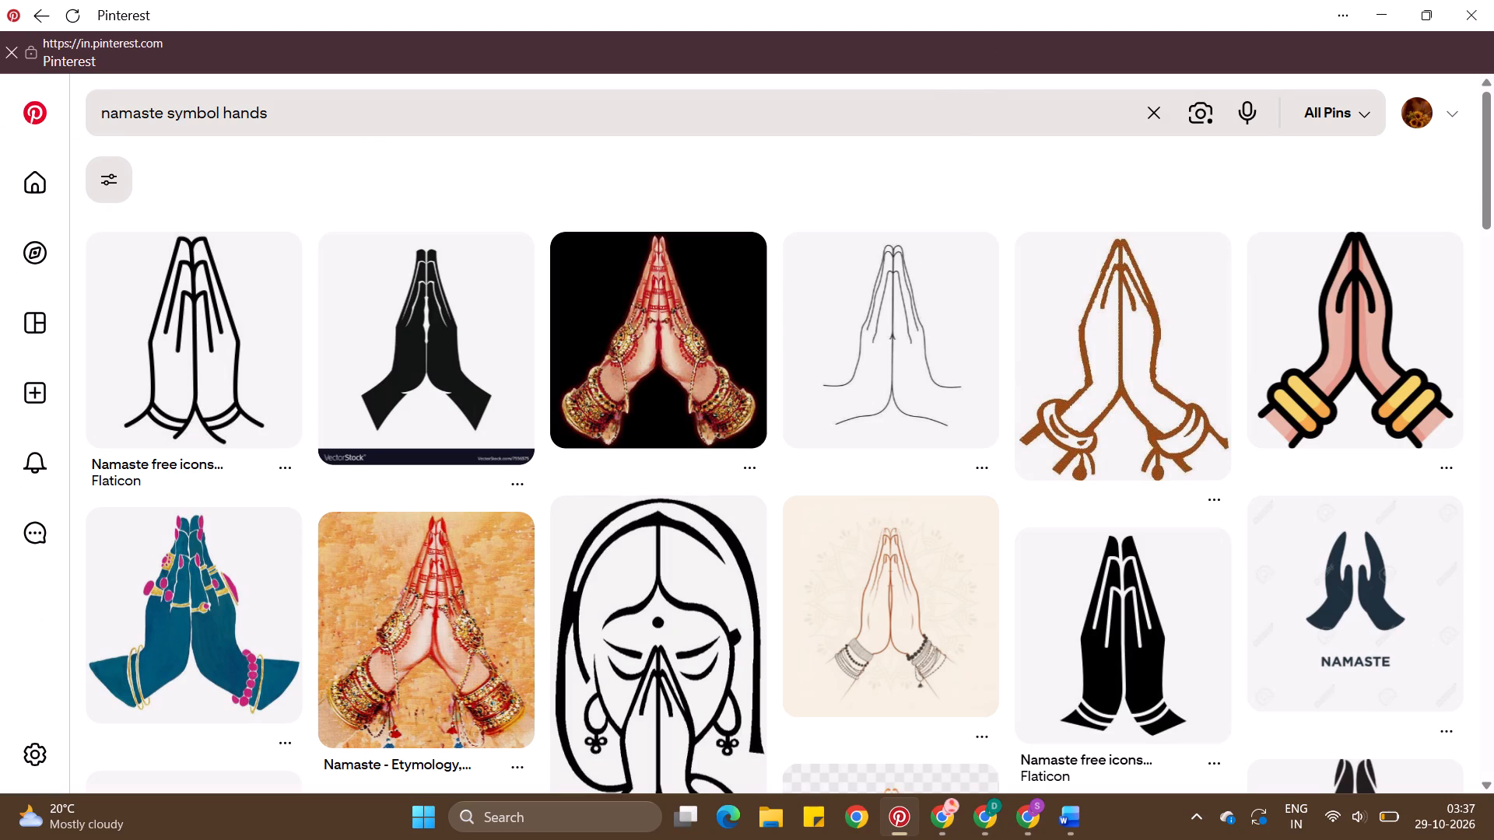
double_click(912, 127)
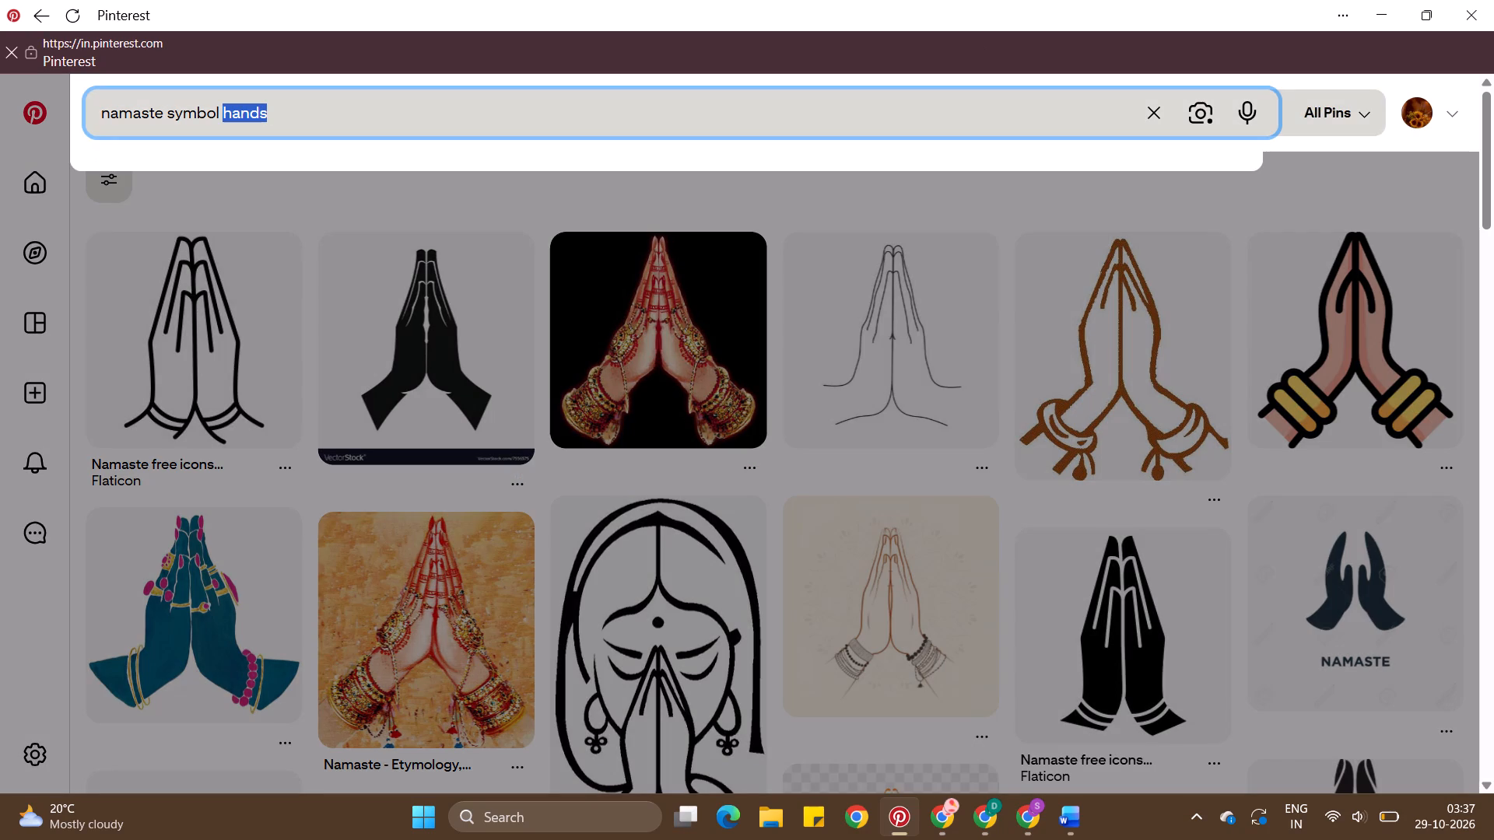
key("ctrl+a")
key("o")
key("BackSpace")
type("kolam minimal")
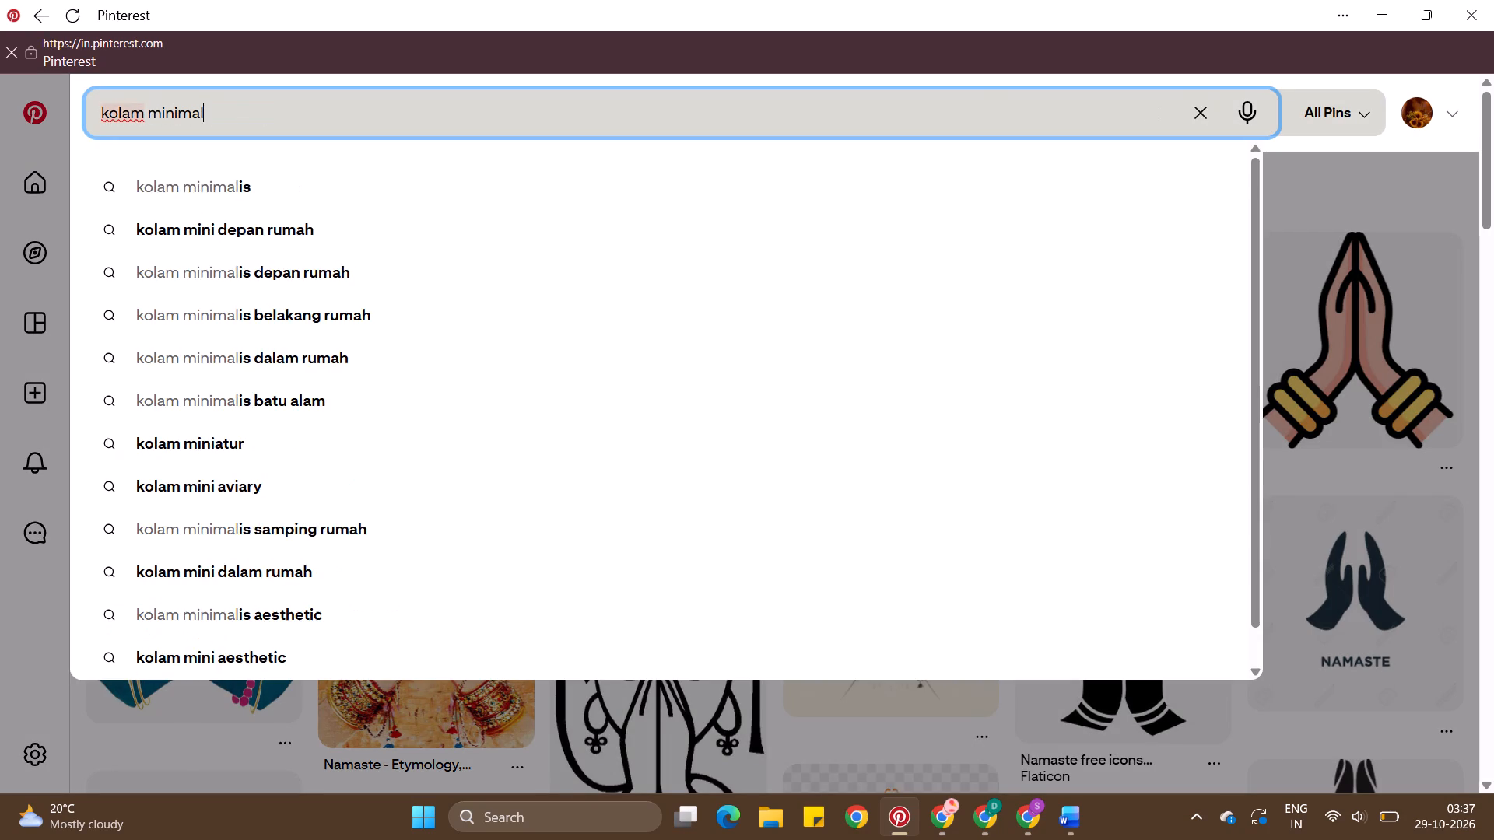
key("Return")
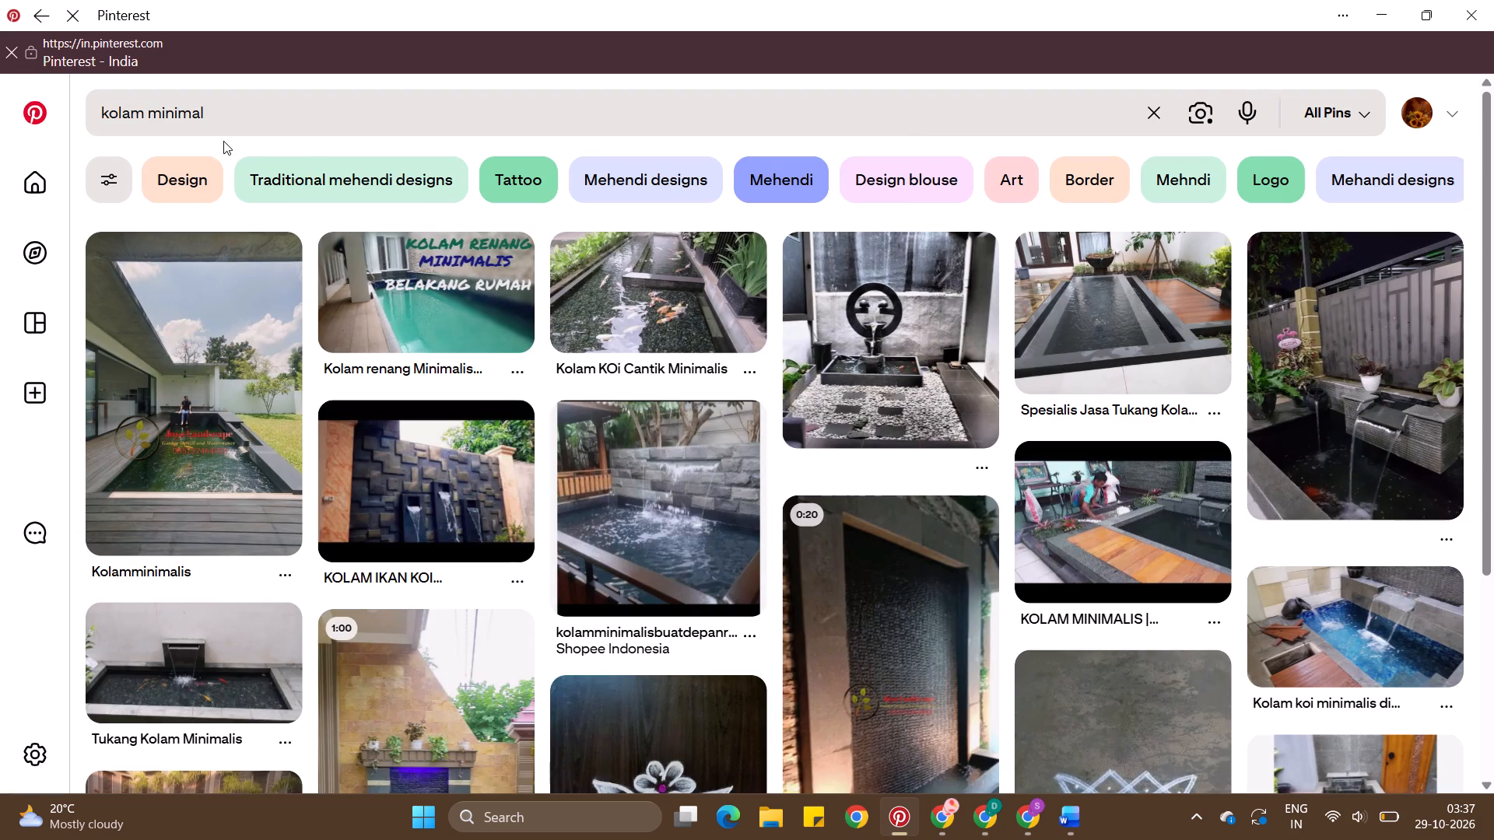
Replace the Pinterest search with the recent search "KOLAM DESIGN MINIMAL".
scroll(223, 365, "up", 4)
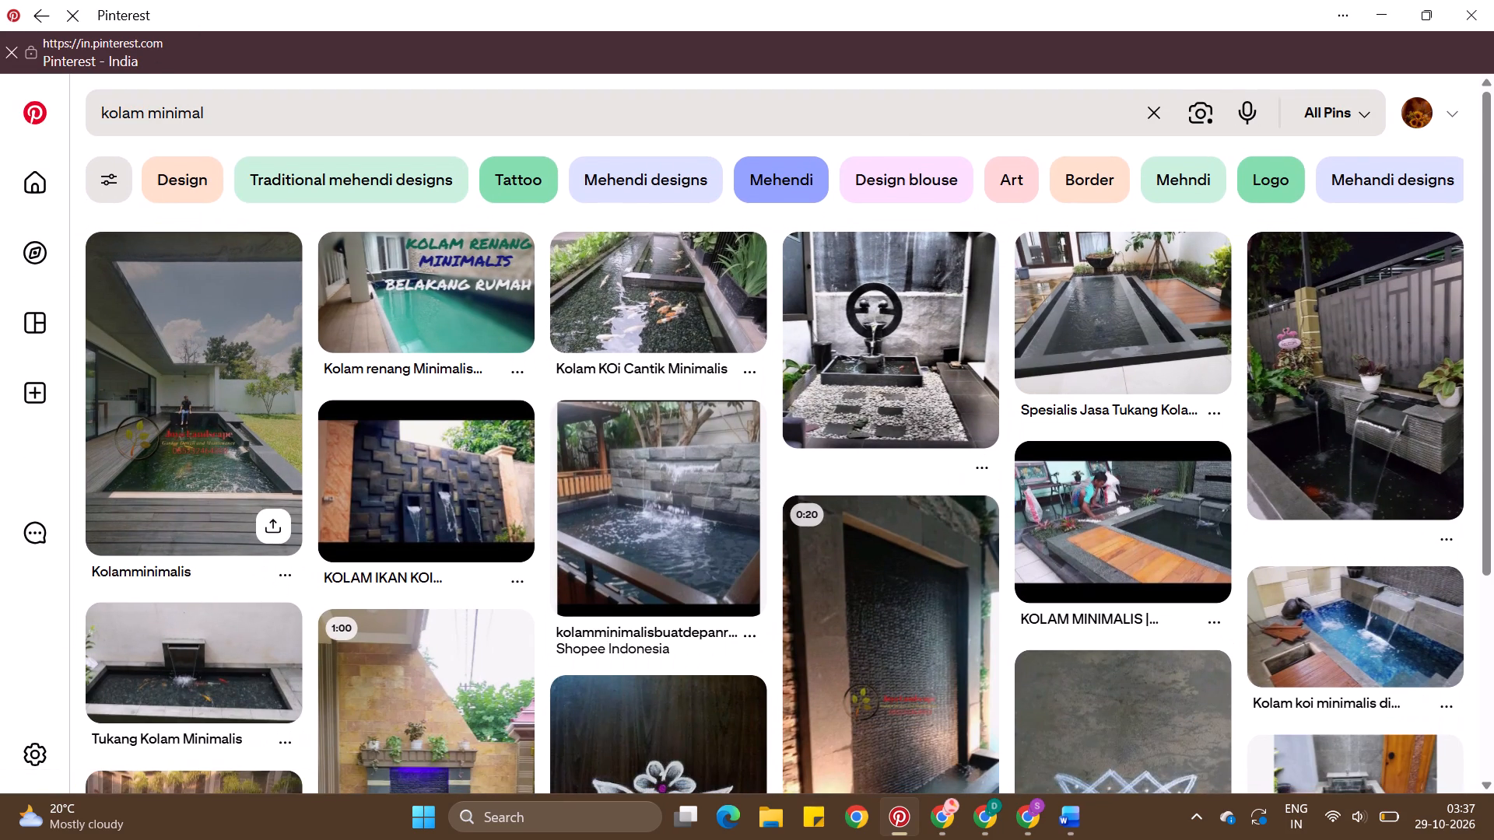
double_click(141, 114)
left_click_drag(241, 112, 80, 107)
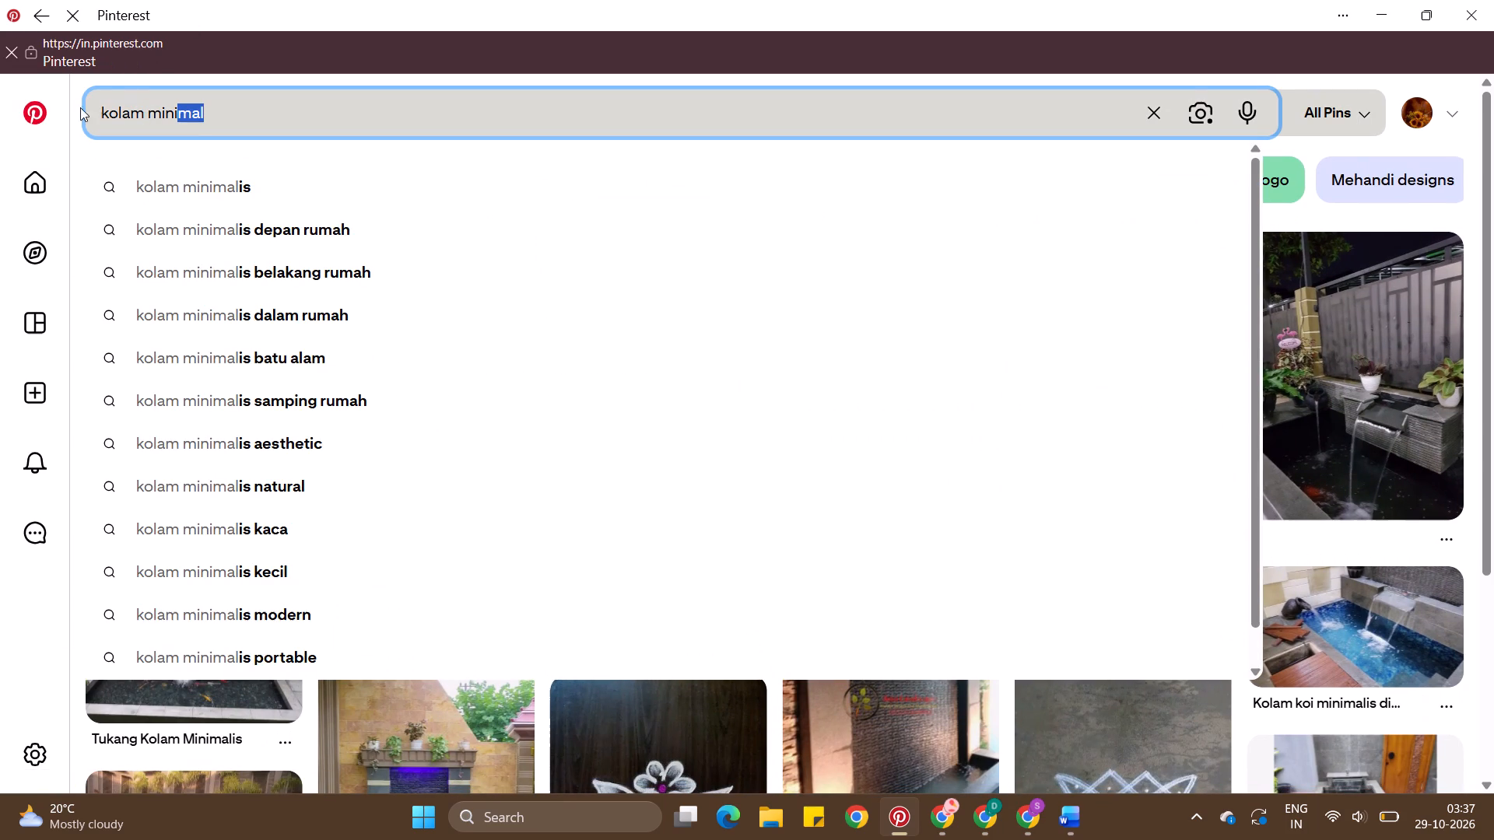
left_click_drag(80, 107, 103, 107)
key("BackSpace")
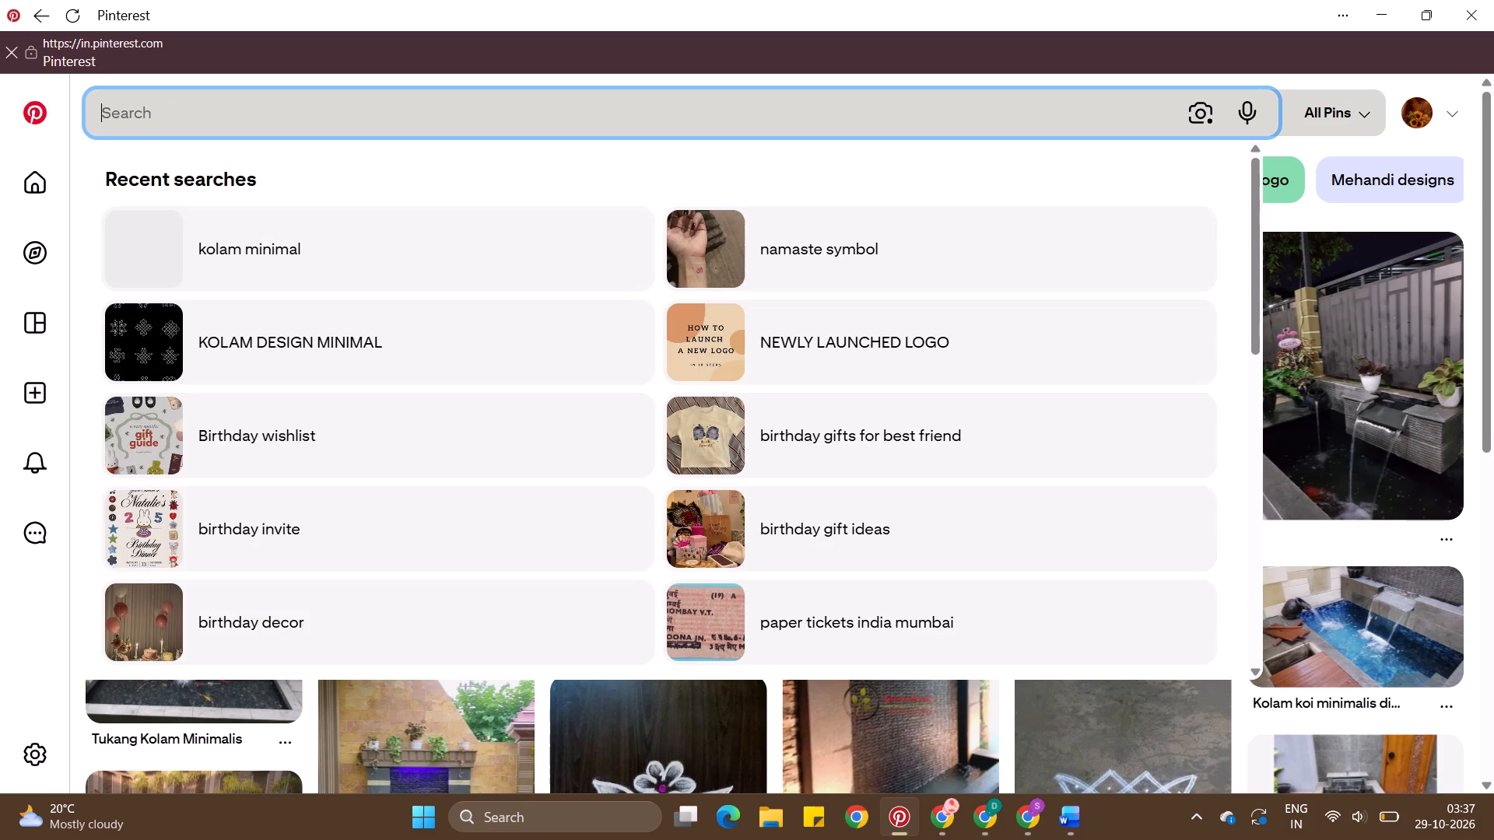
left_click(348, 369)
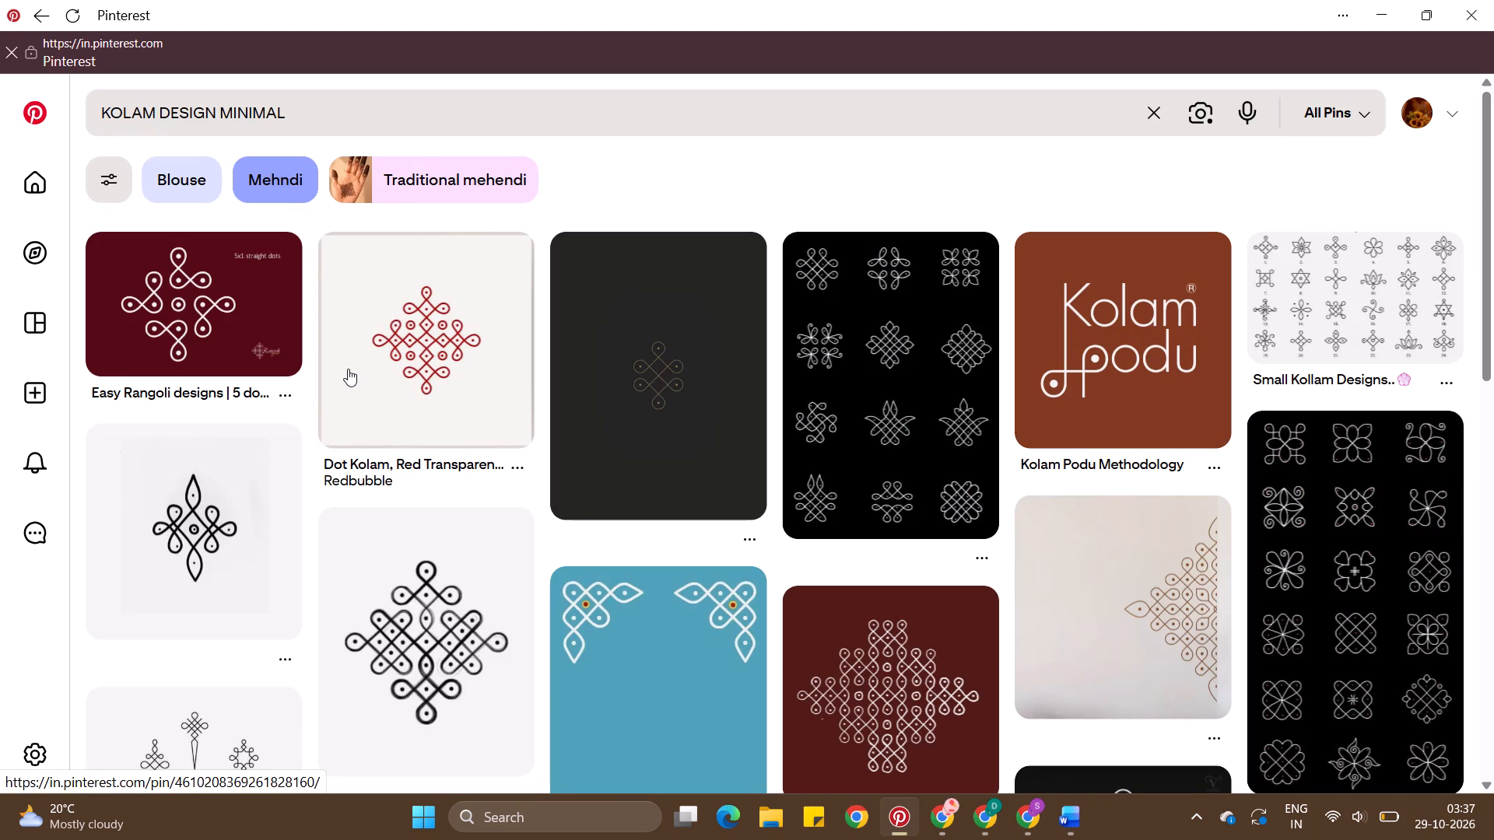
Examine the Kolam Podu Methodology pin and its related designs, and return to browse the kolam search results.
left_click(1202, 347)
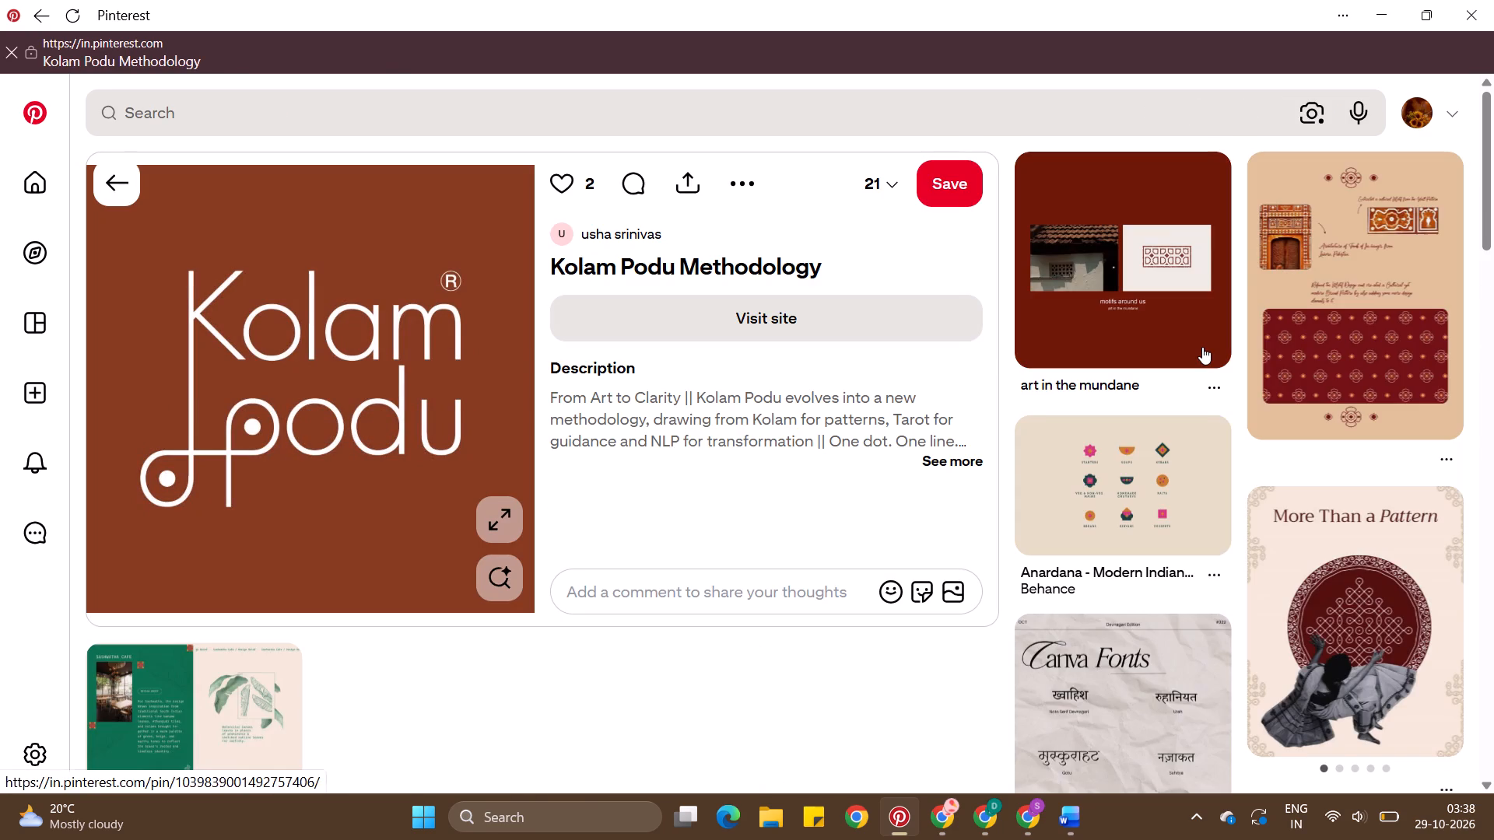
scroll(835, 721, "down", 3)
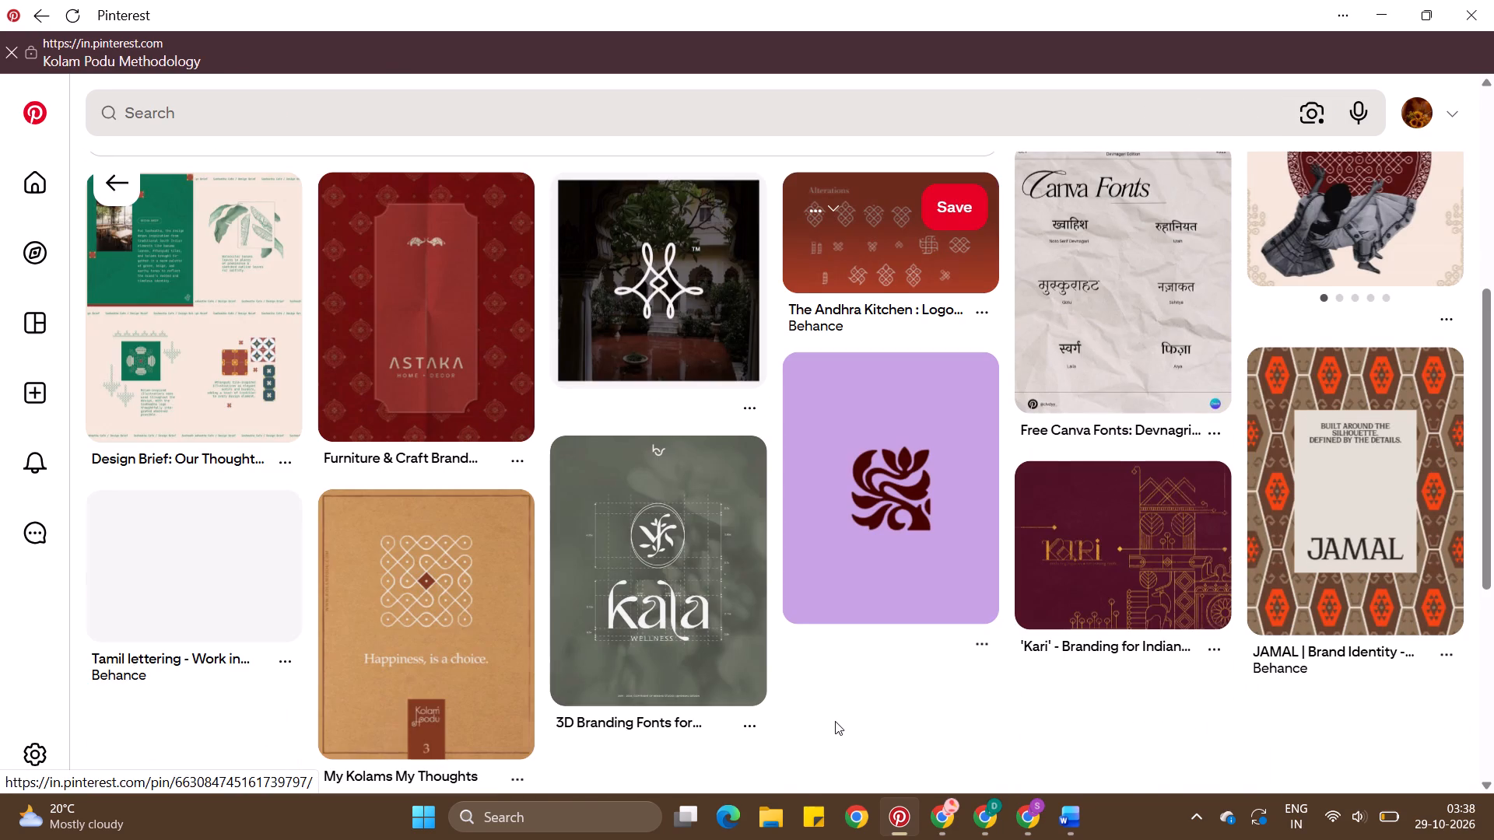
scroll(835, 721, "up", 4)
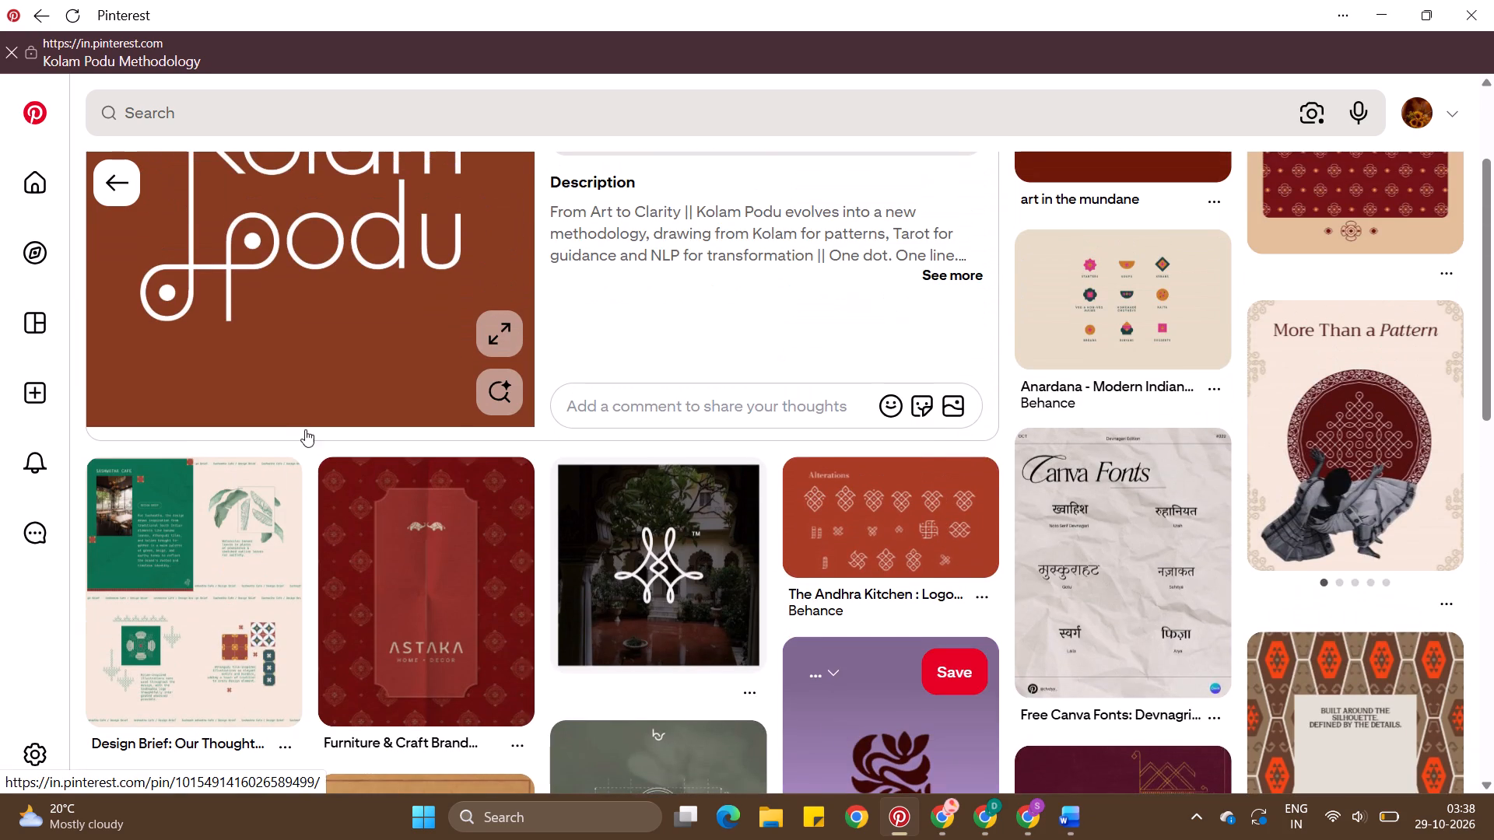
left_click(122, 194)
left_click(117, 189)
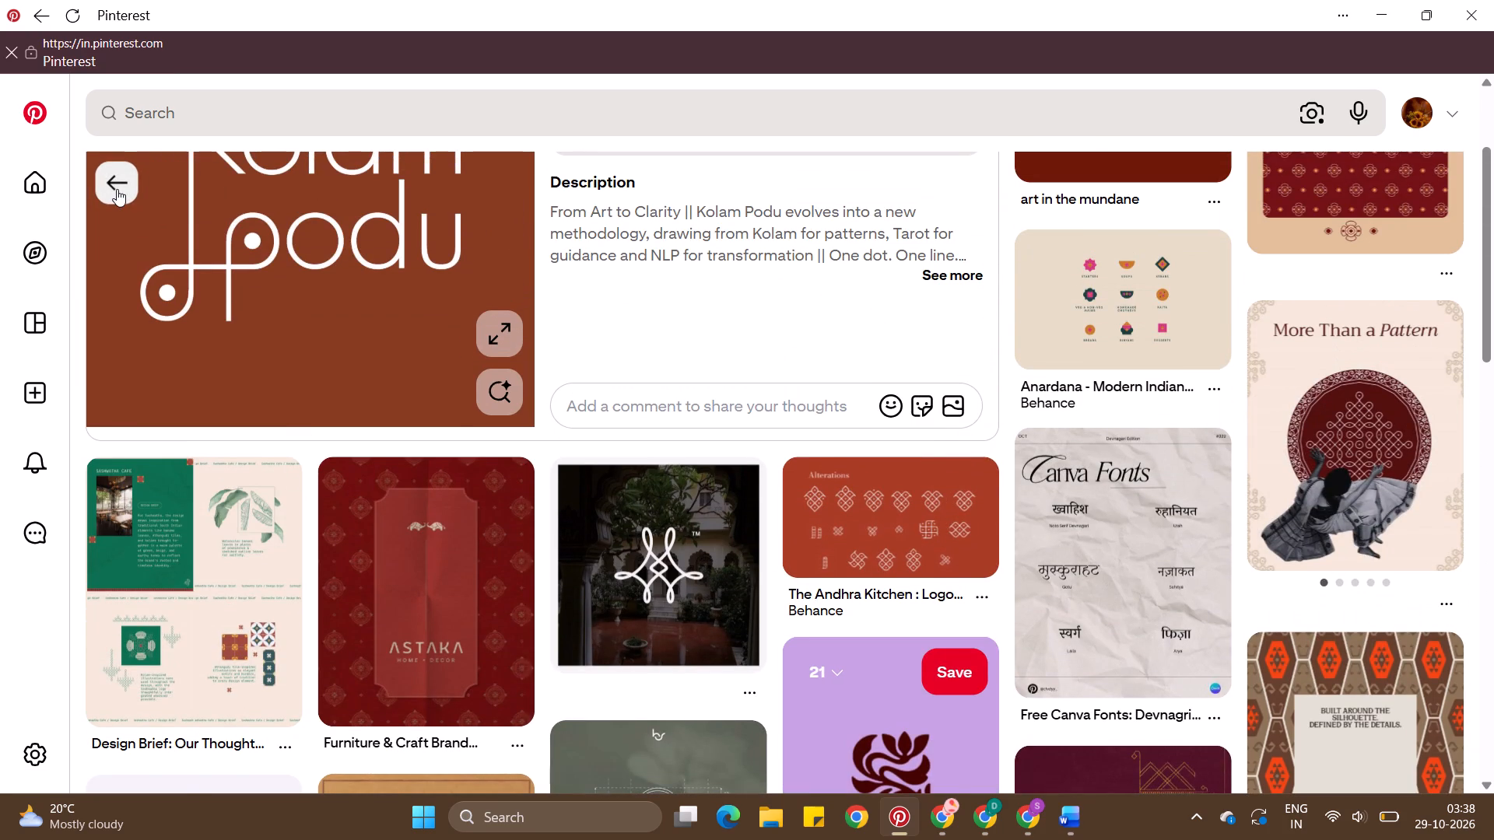
scroll(944, 677, "down", 3)
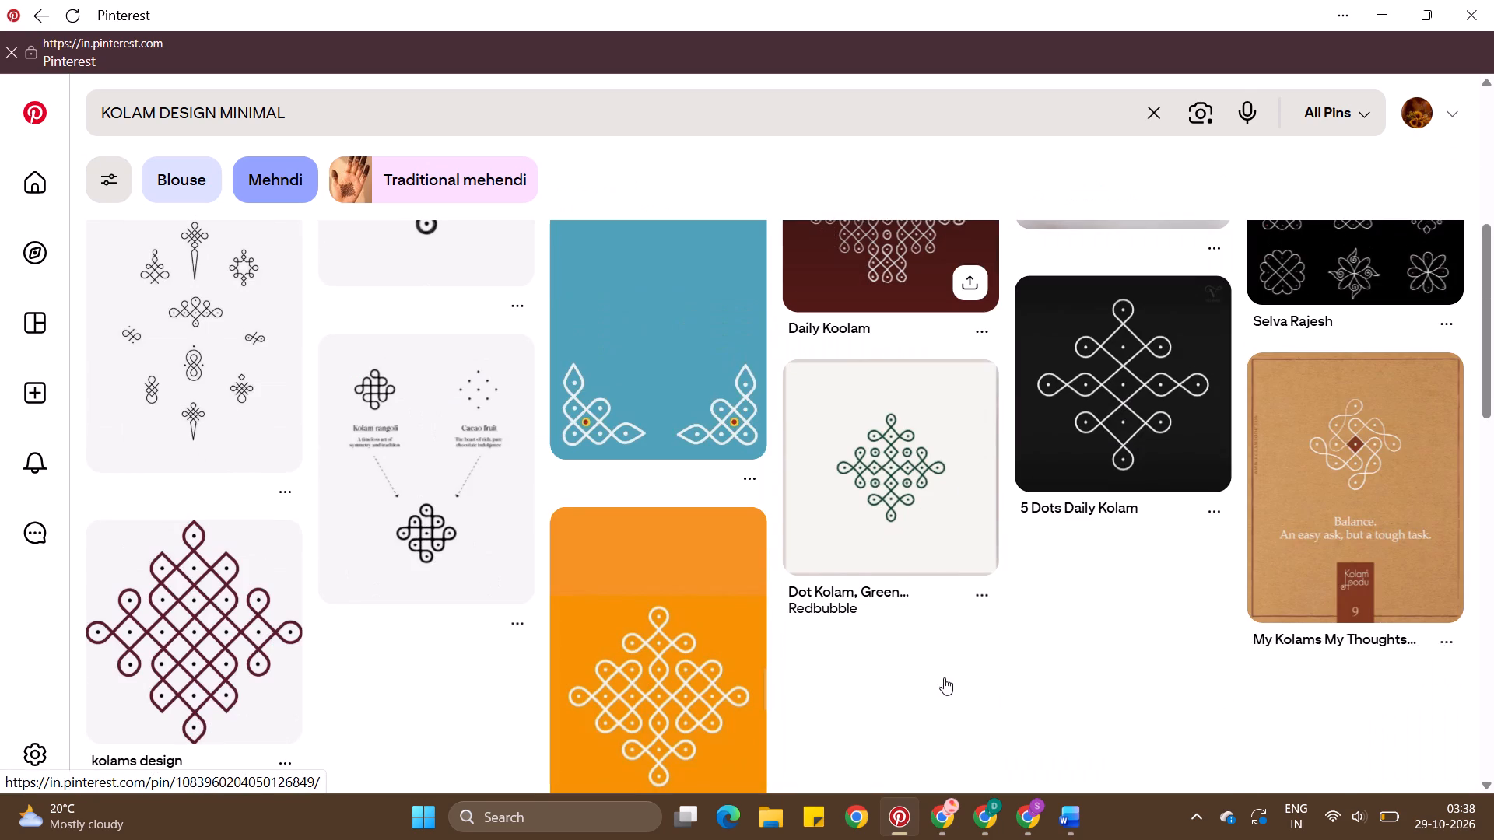
scroll(944, 677, "up", 6)
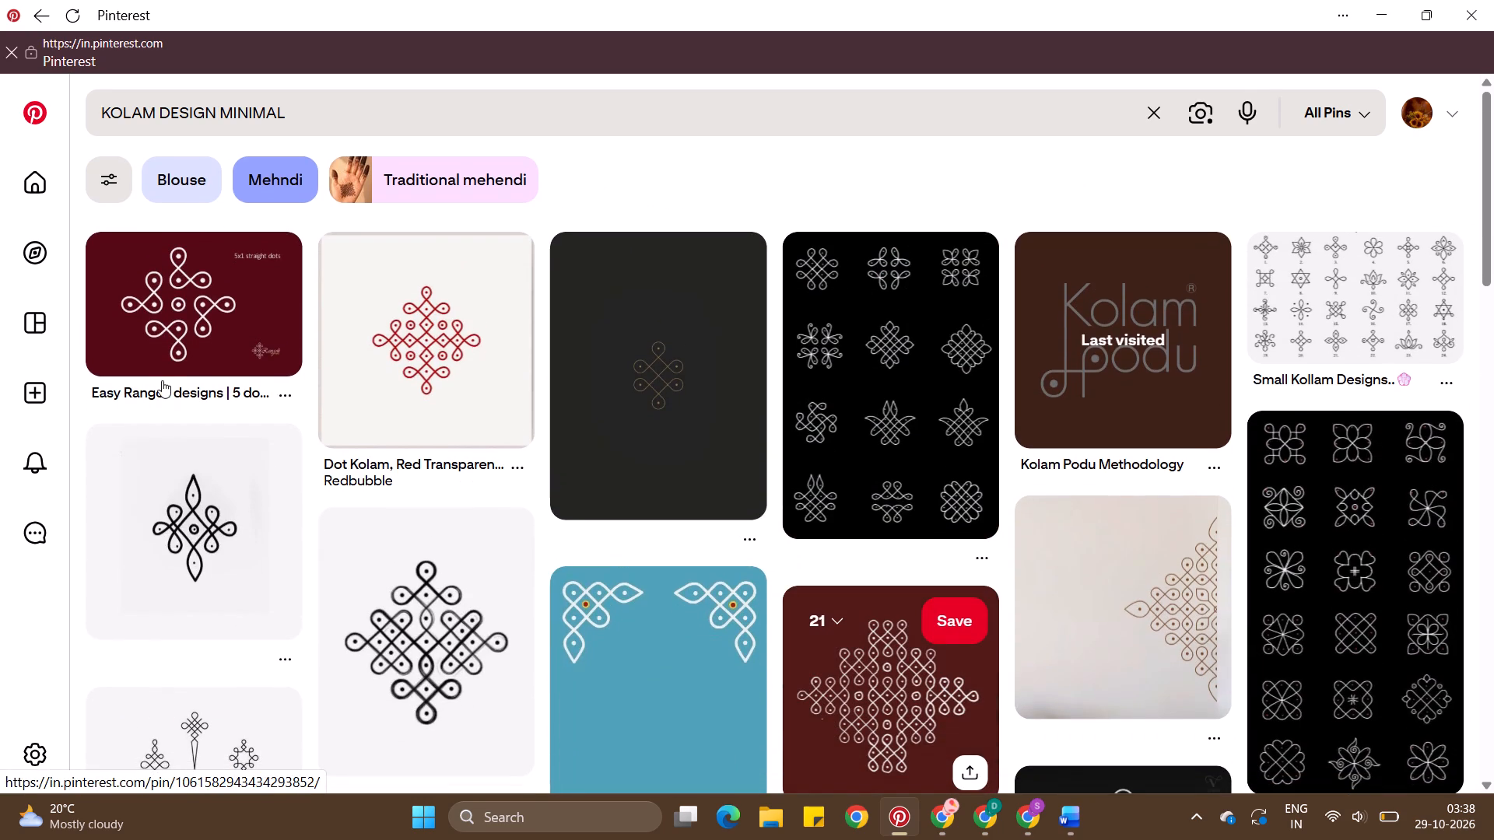
Open the "Easy Rangoli designs" pin showing a white kolam on a maroon background.
left_click(154, 279)
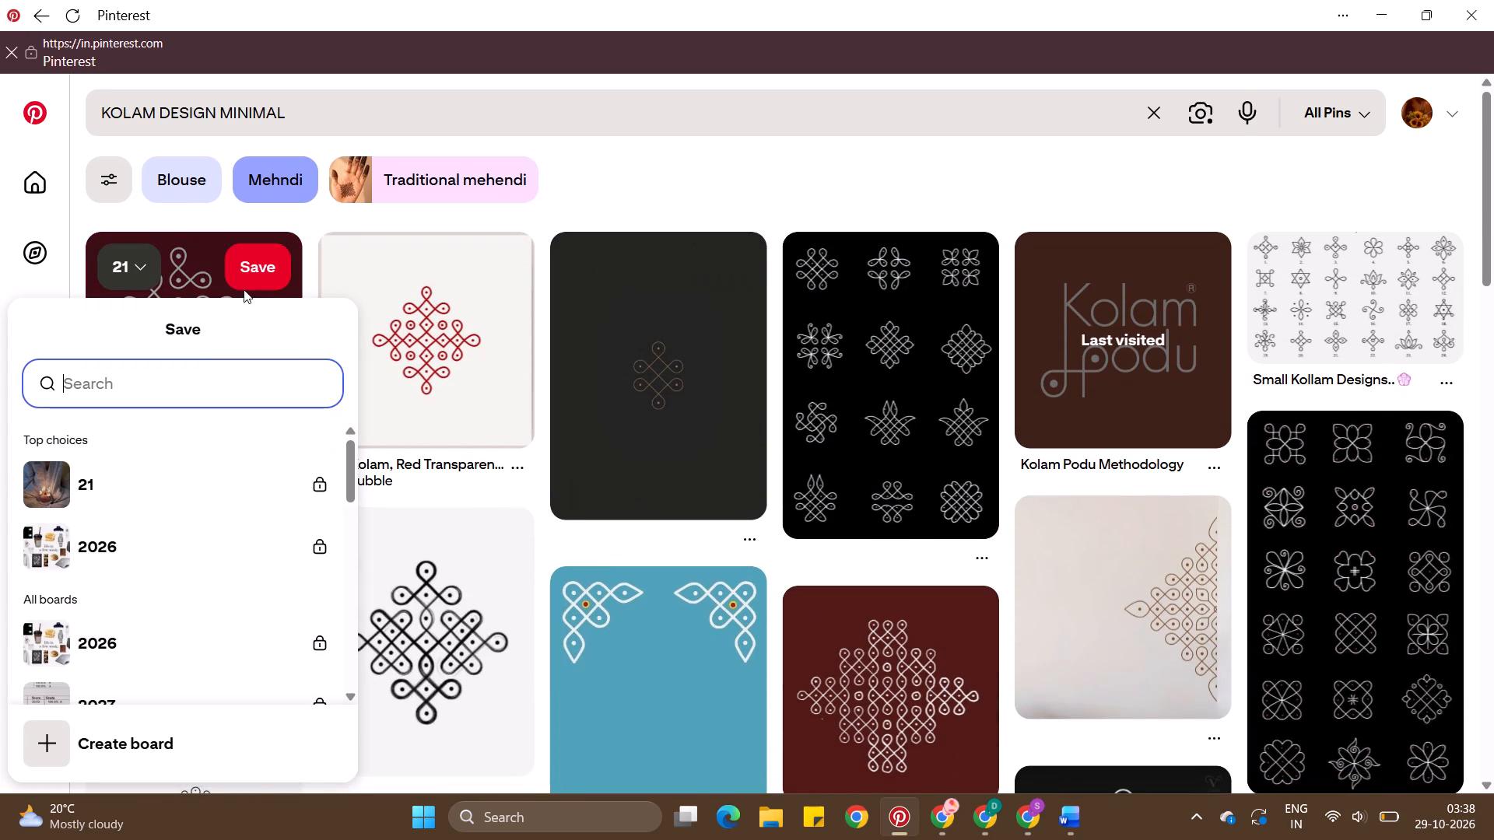
Open the "Easy Rangoli designs" pin with the white kolam on maroon and copy its image.
left_click(369, 309)
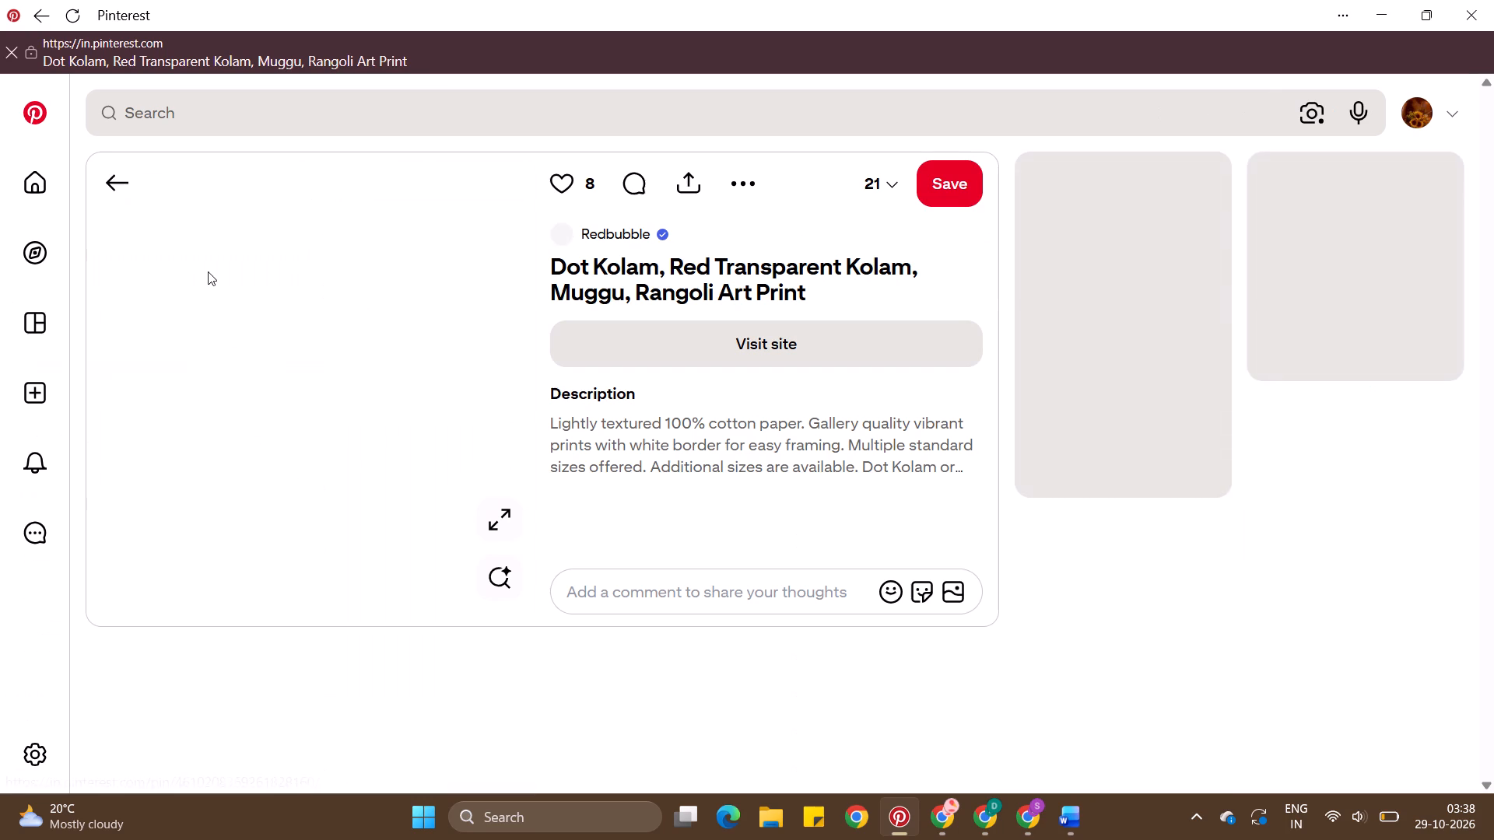
left_click(117, 184)
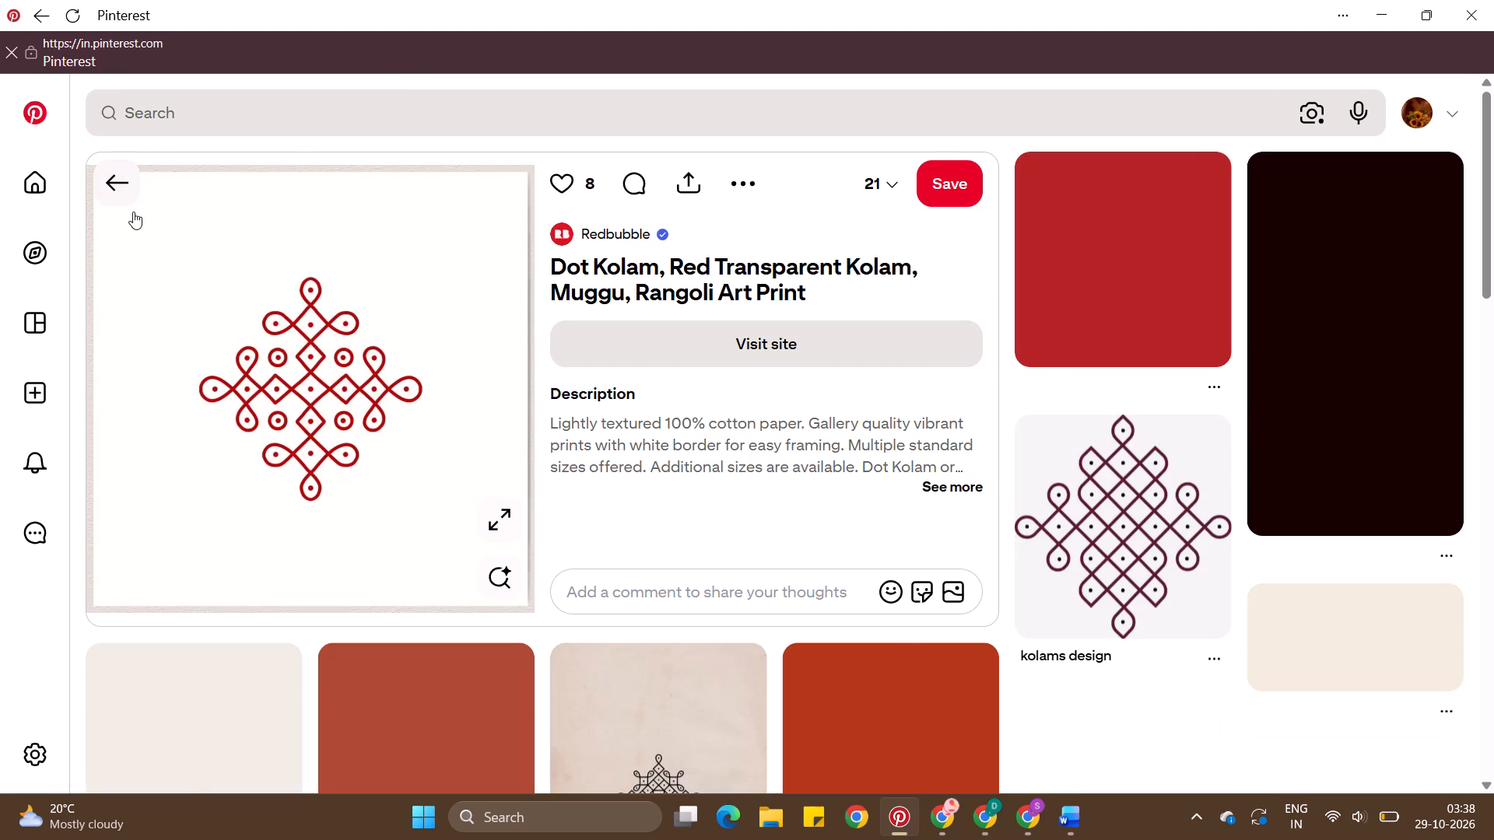
left_click(150, 310)
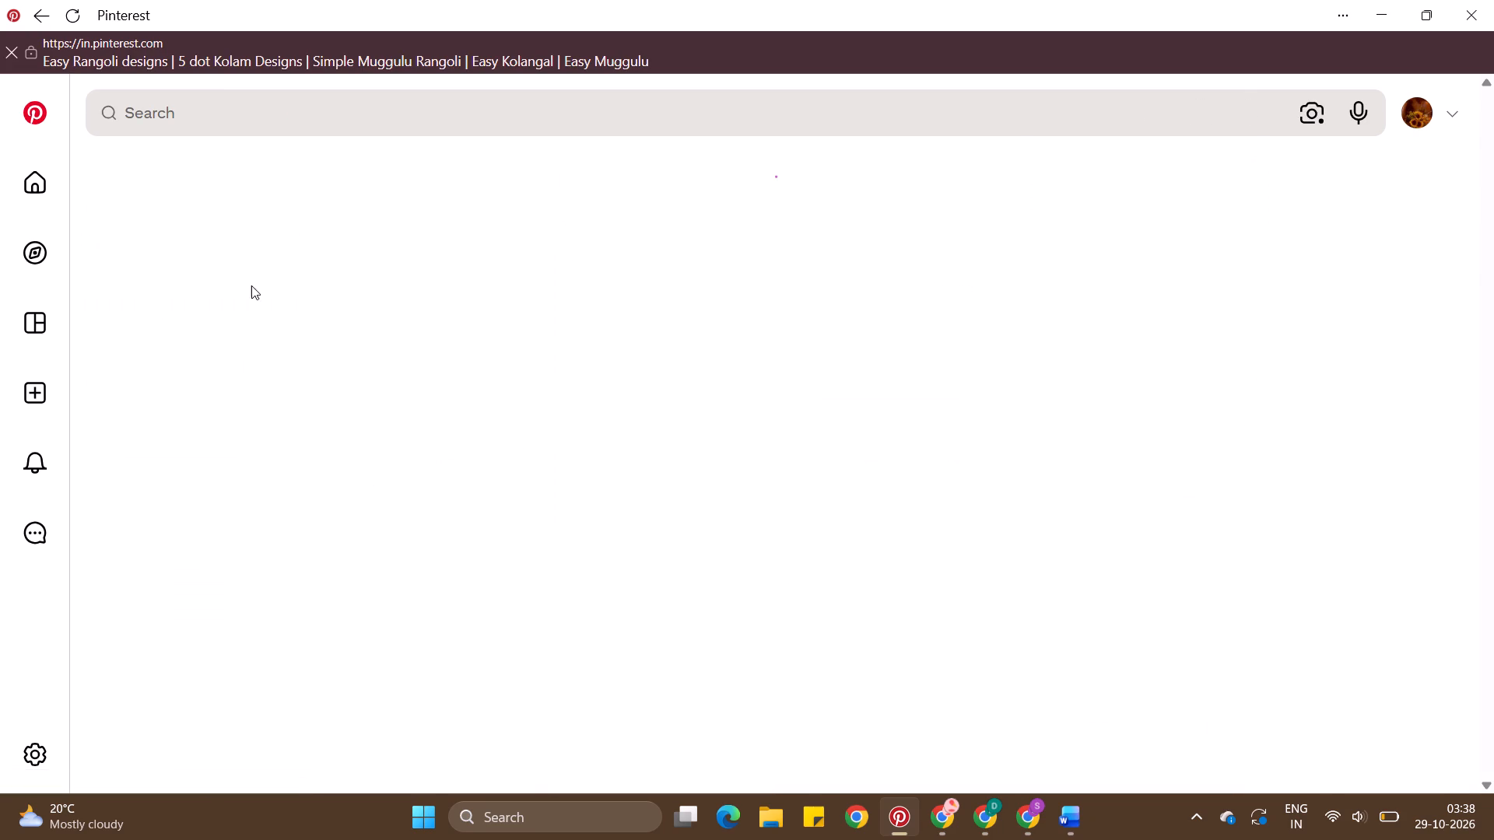
right_click(285, 383)
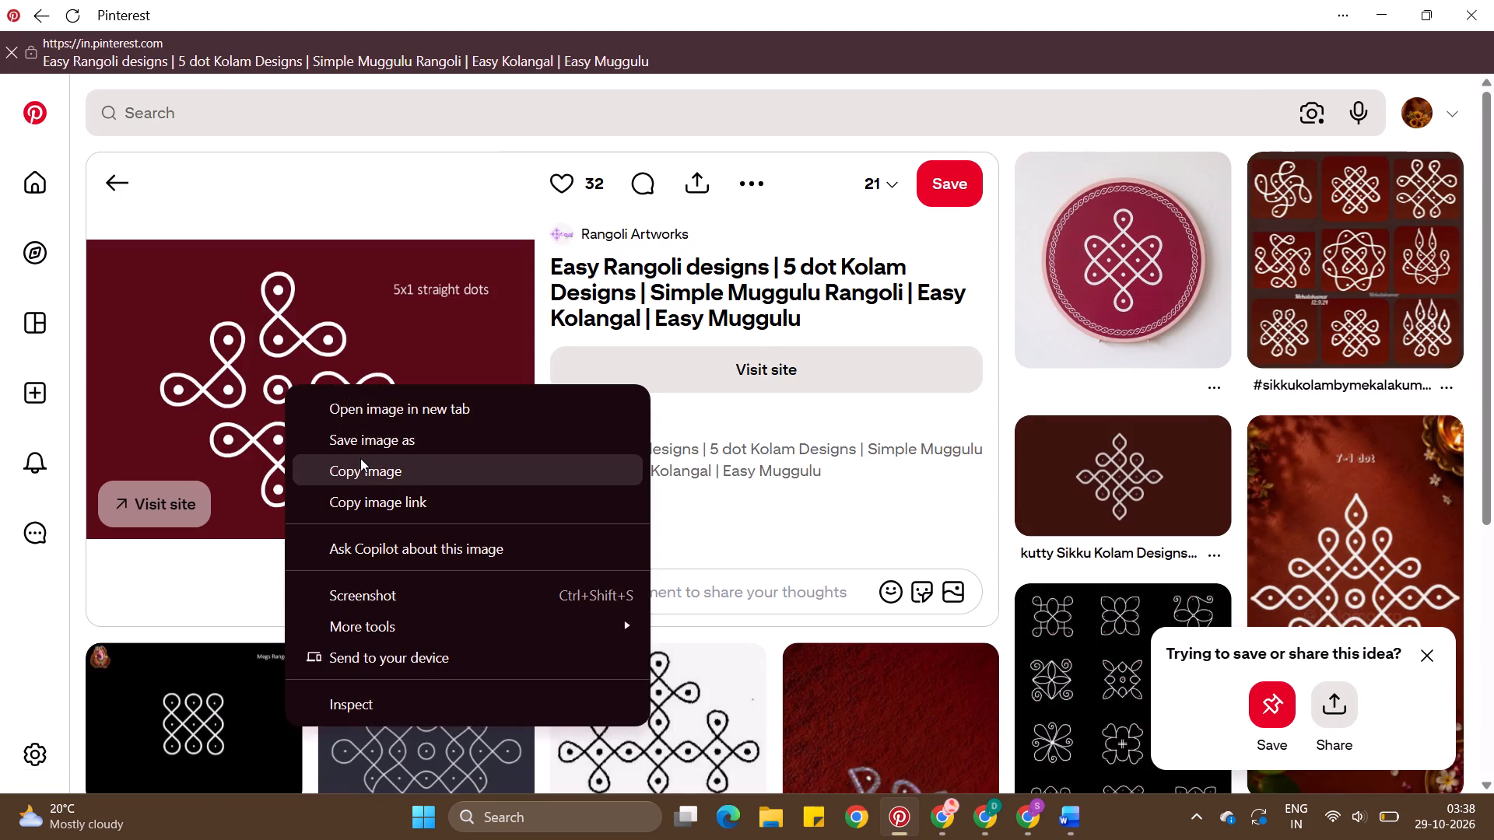
left_click(360, 458)
Switch to the NEWLY LAUNCHED design in Canva and paste the copied kolam image onto page 2.
scroll(498, 556, "down", 2)
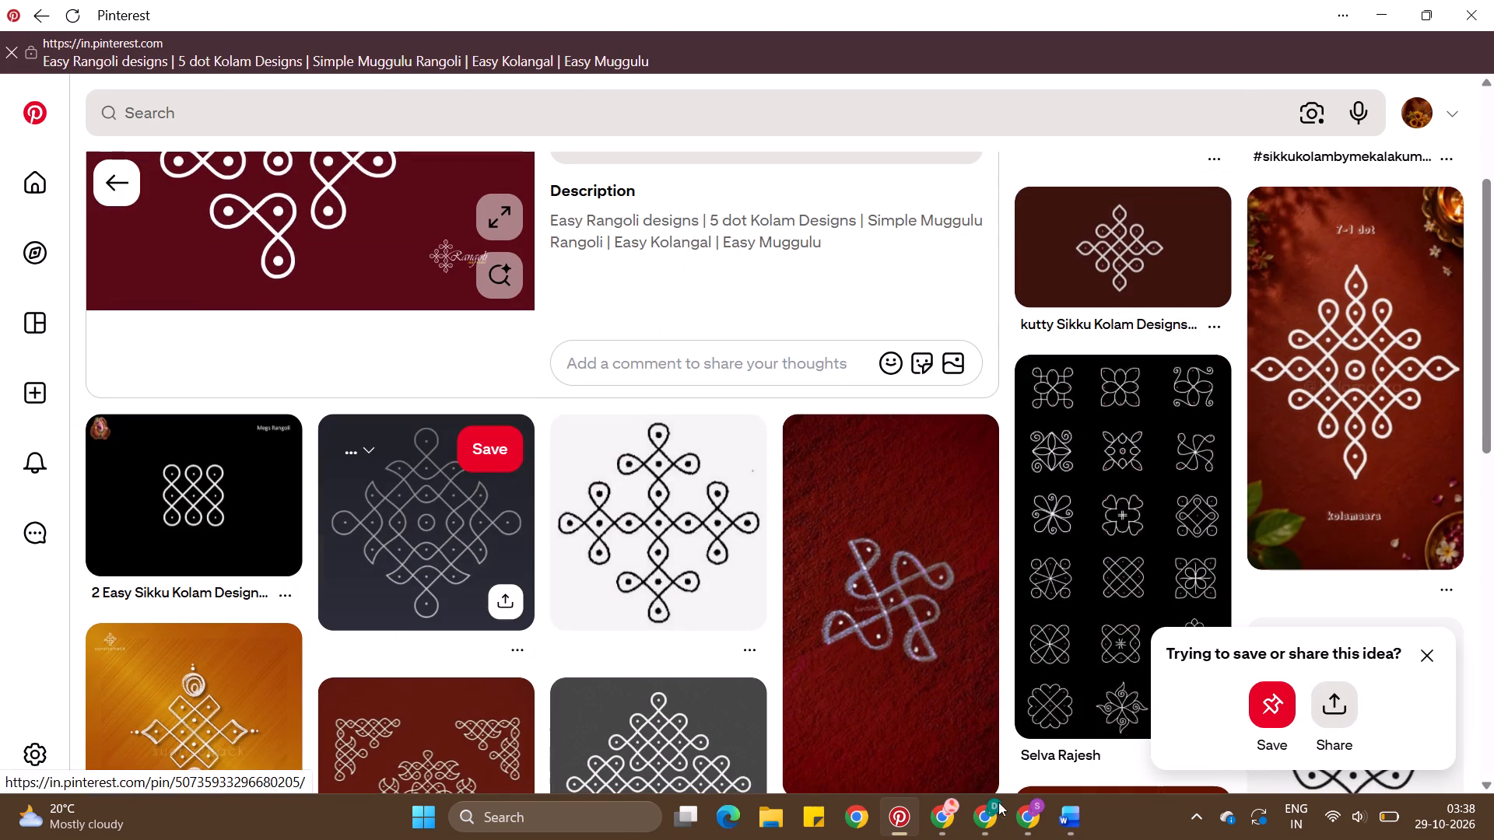
left_click(1006, 813)
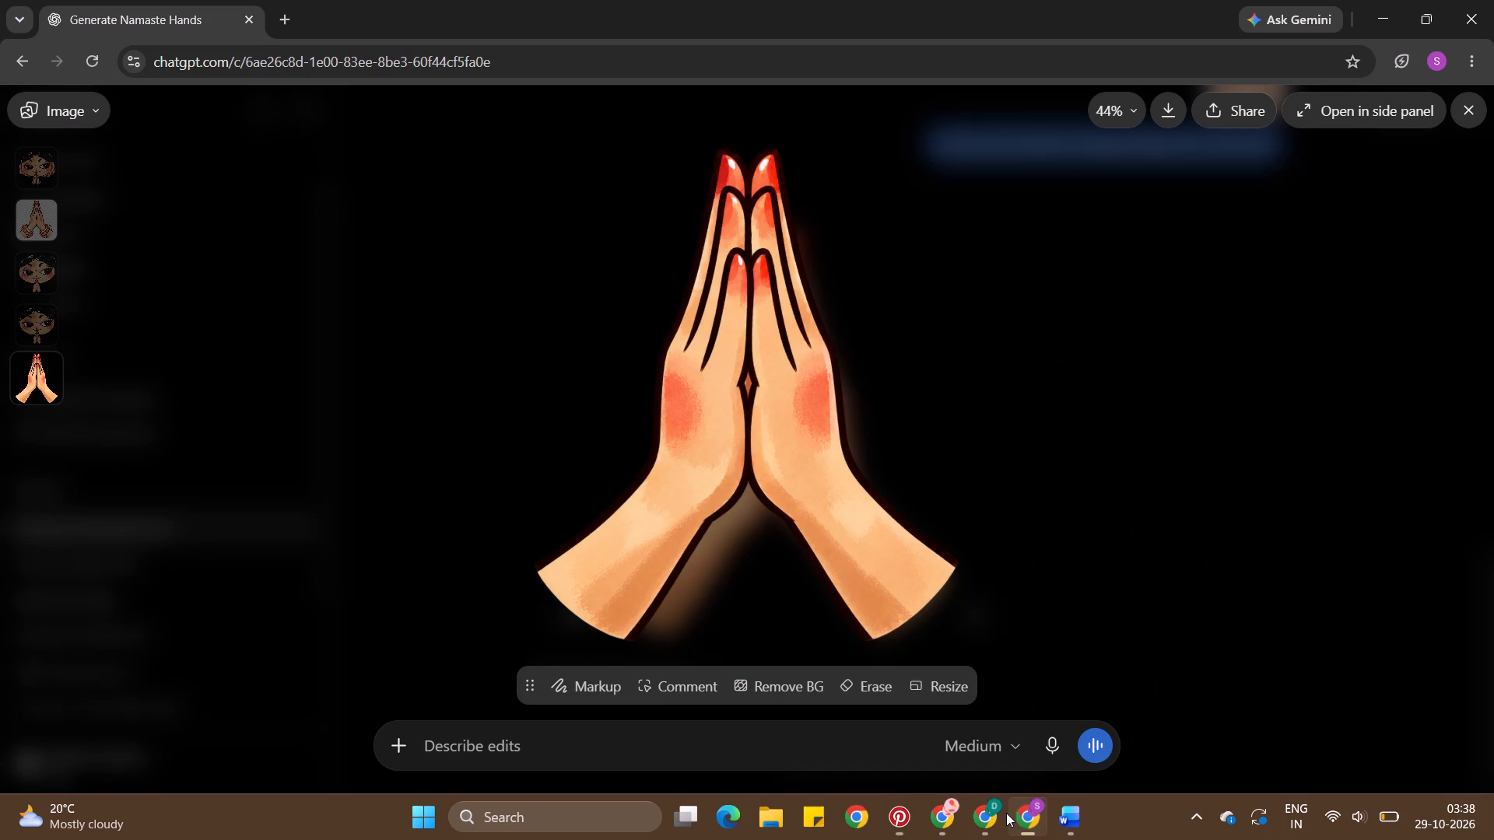
left_click(988, 805)
left_click(945, 731)
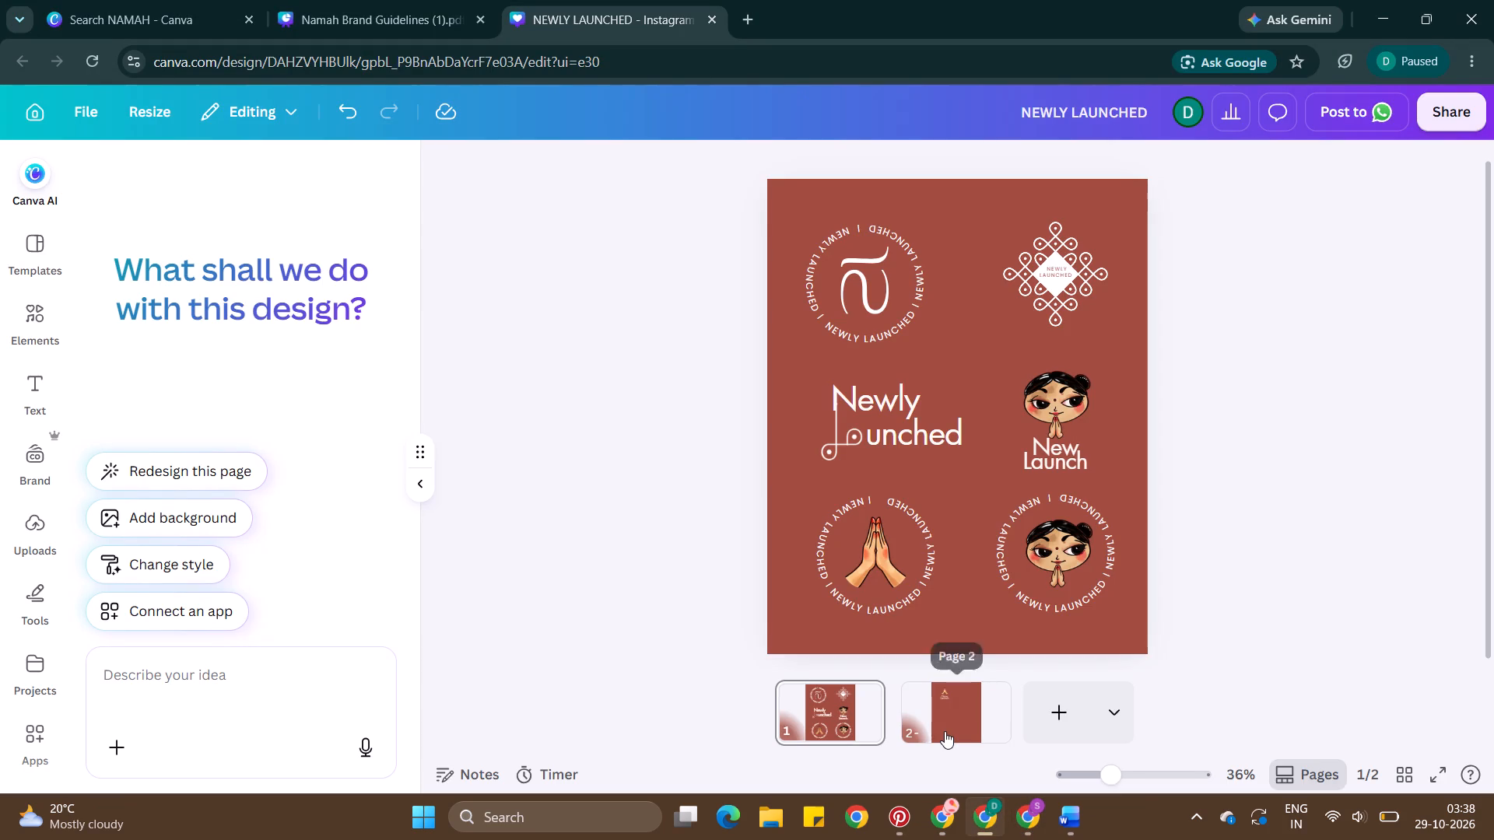
key("ctrl+v")
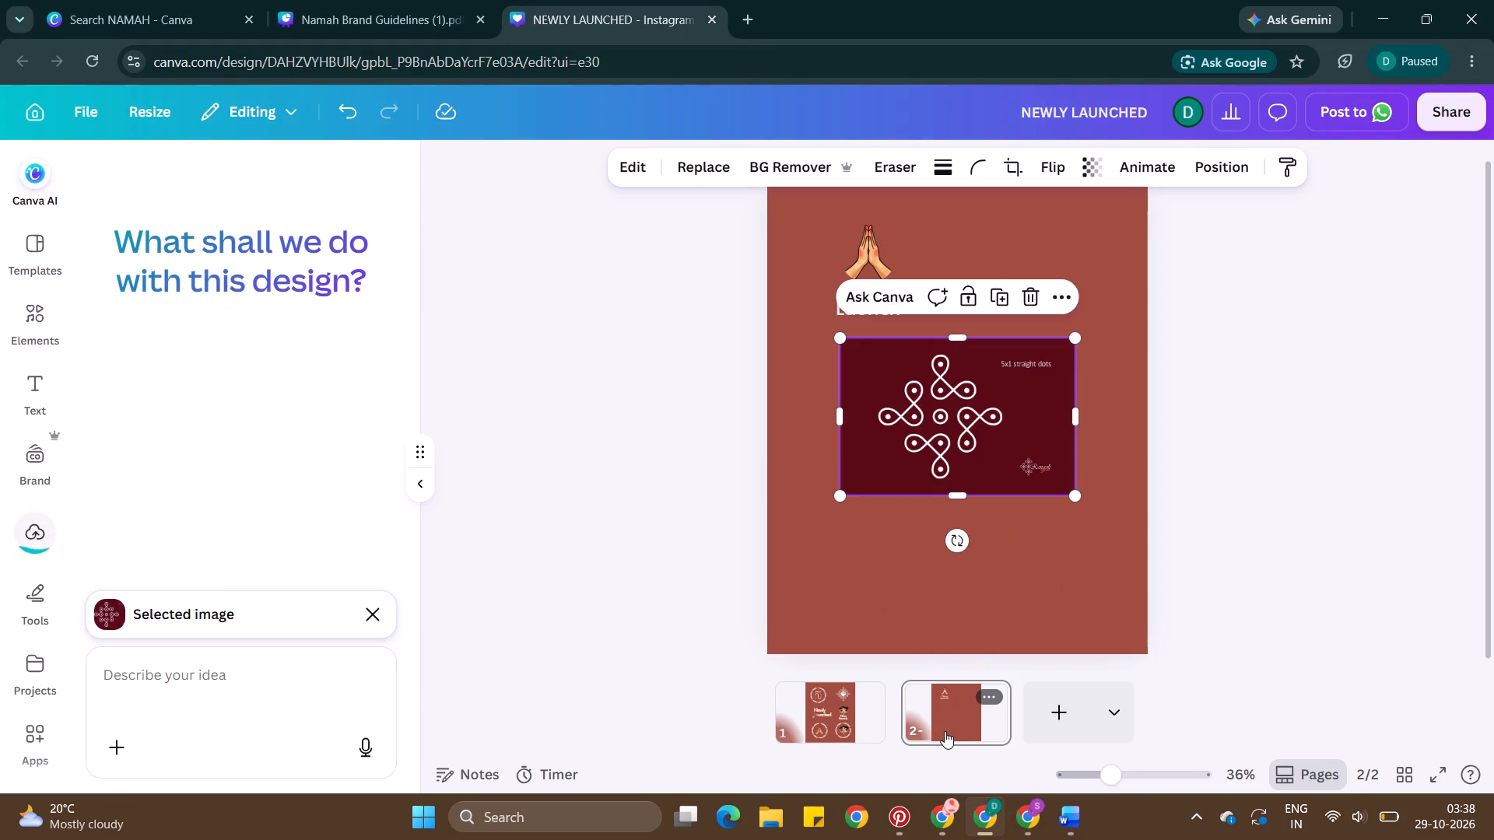
Remove the maroon background from the pasted kolam image.
left_click(764, 162)
Crop the kolam image's right side and top edge closer to the motif, trimming off most of the "5x1 straight dots" text.
left_click_drag(1068, 410, 1033, 412)
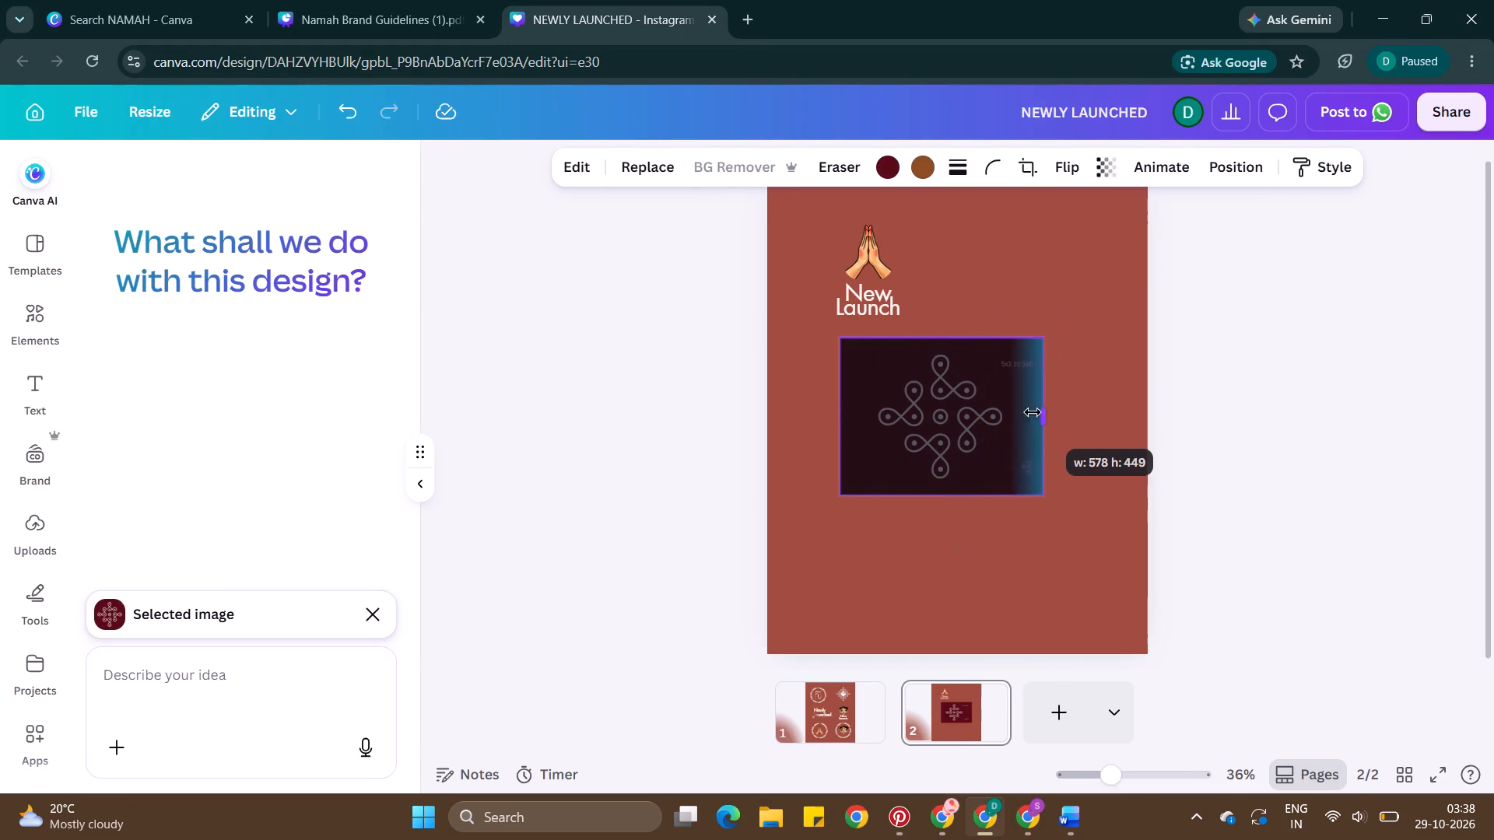
left_click_drag(1033, 412, 1009, 404)
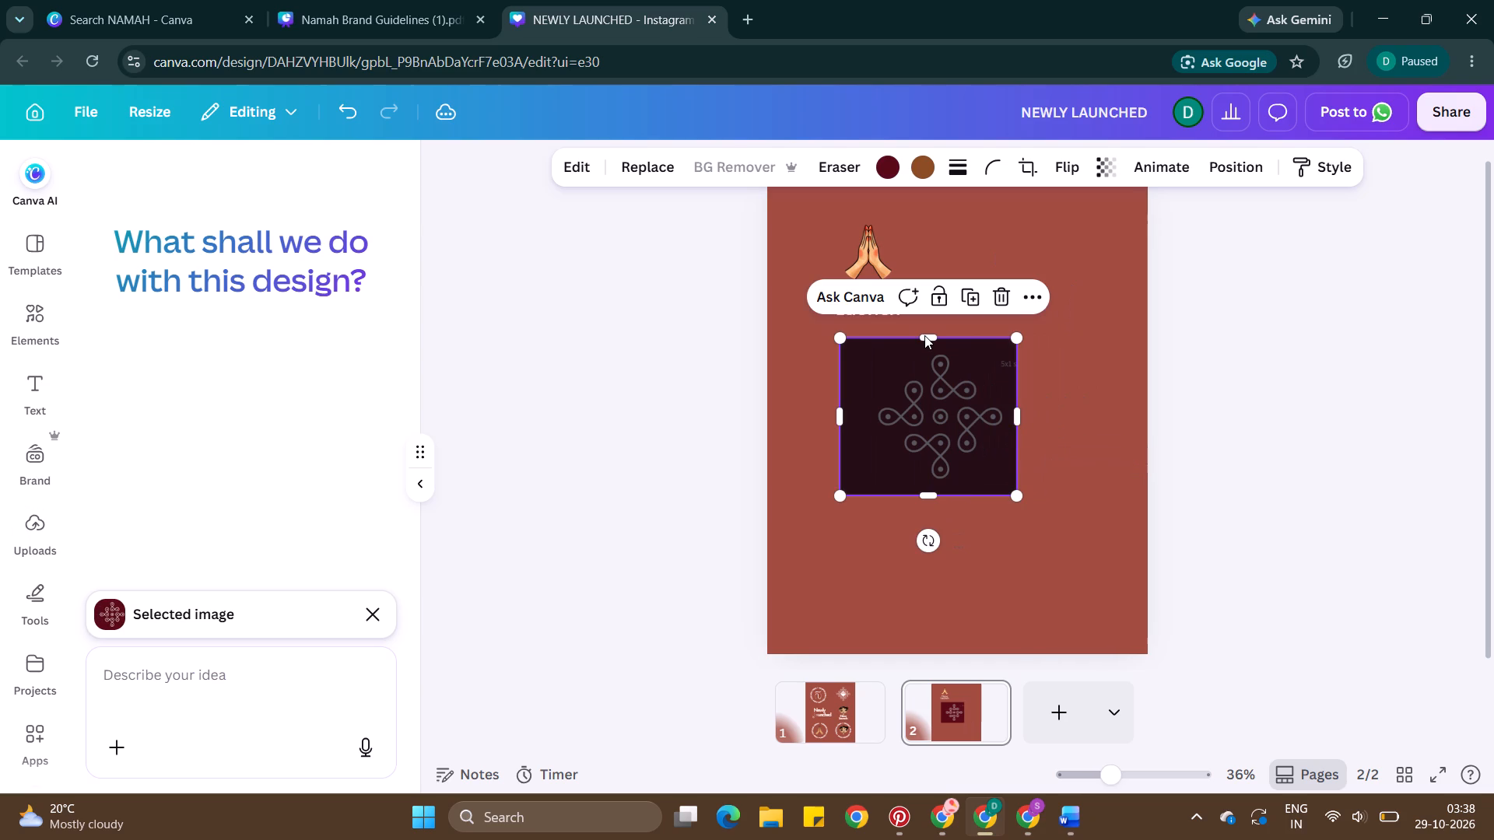
left_click(1012, 401)
left_click(1012, 401)
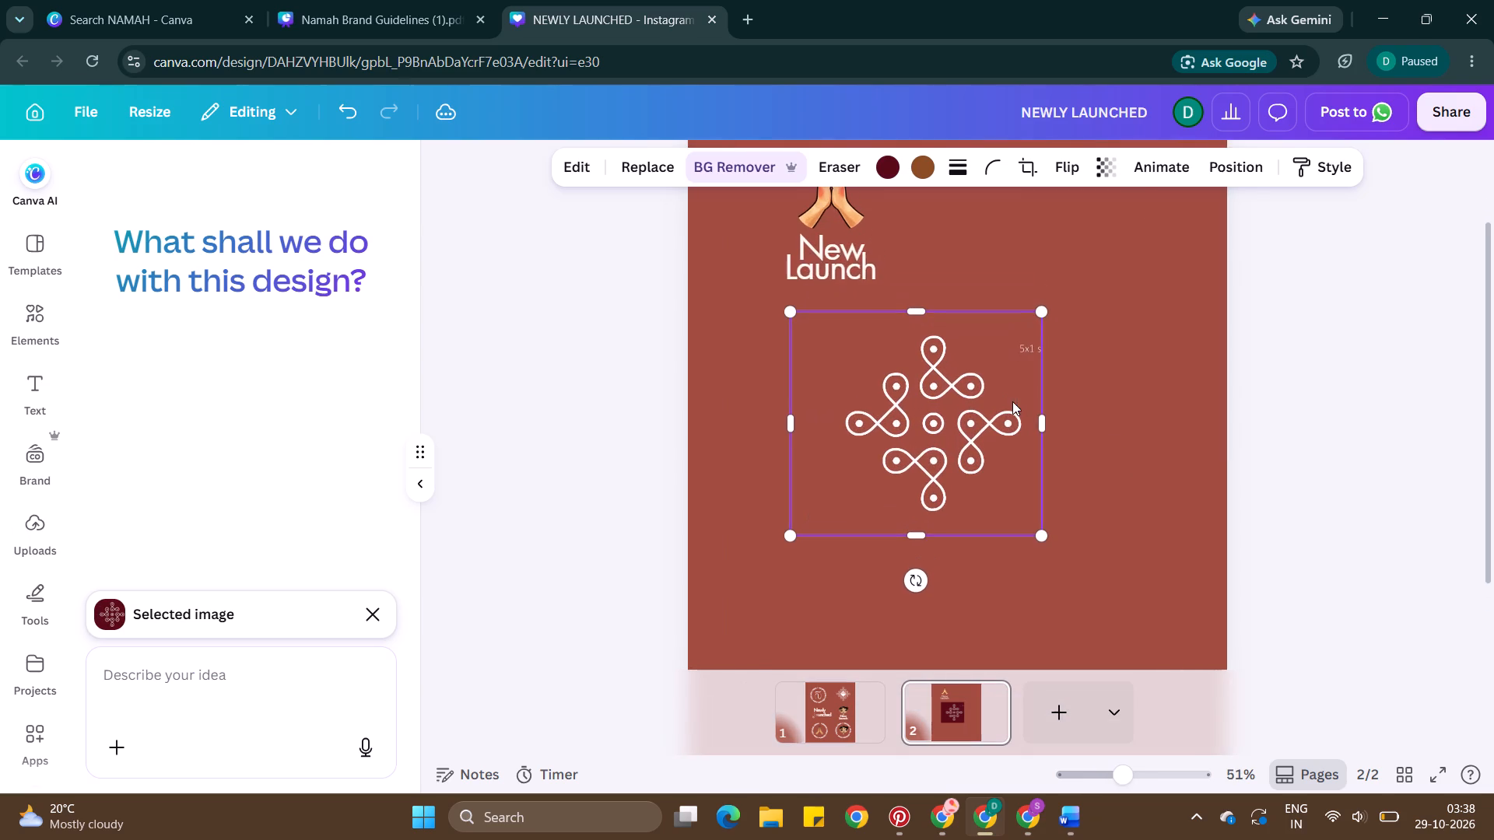
left_click_drag(1049, 418, 1033, 433)
left_click_drag(900, 311, 888, 327)
Open the cropped kolam image in the Pixel Eraser.
left_click(848, 163)
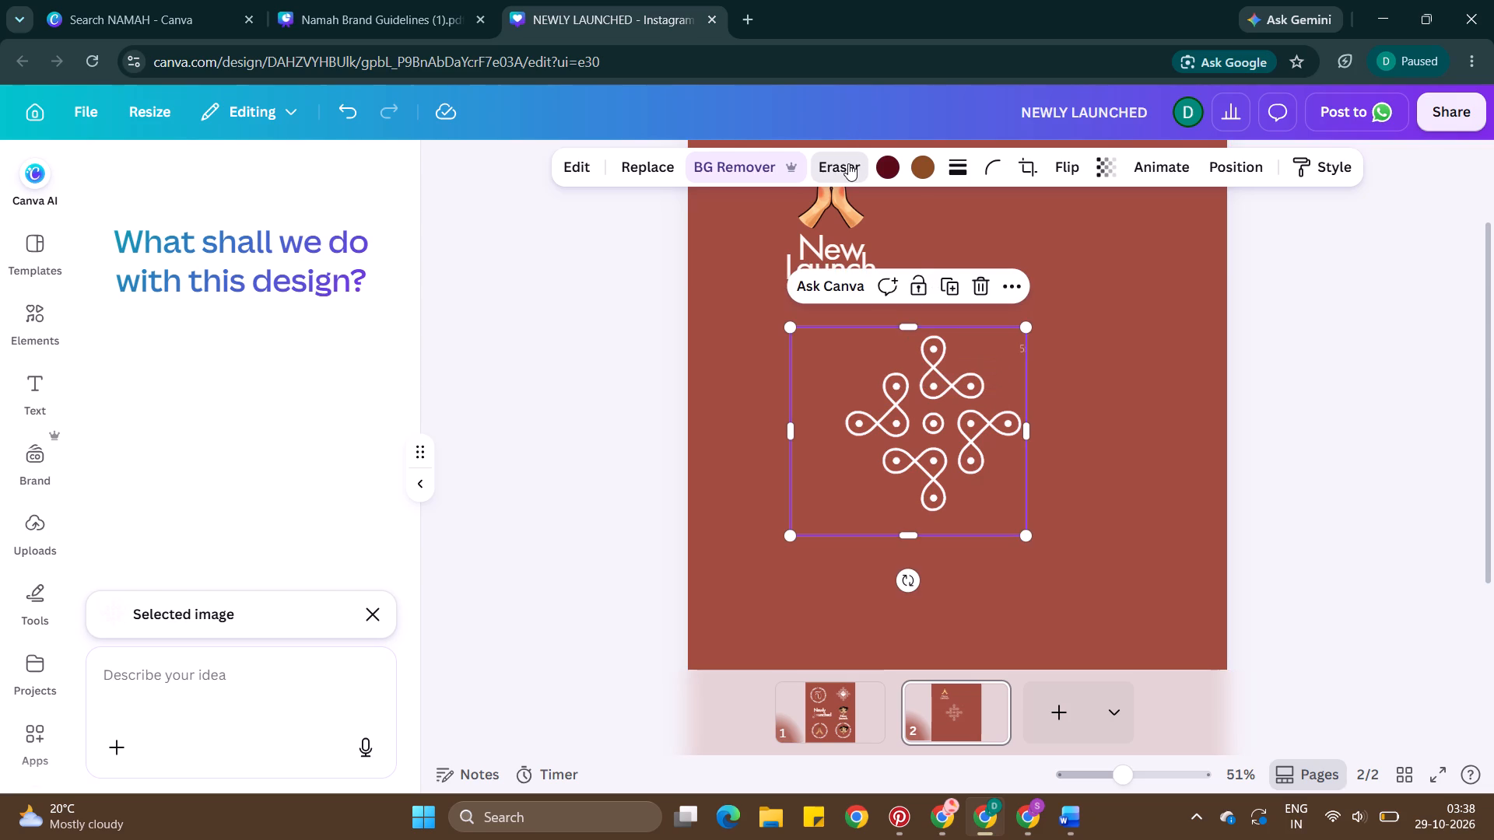
left_click(867, 259)
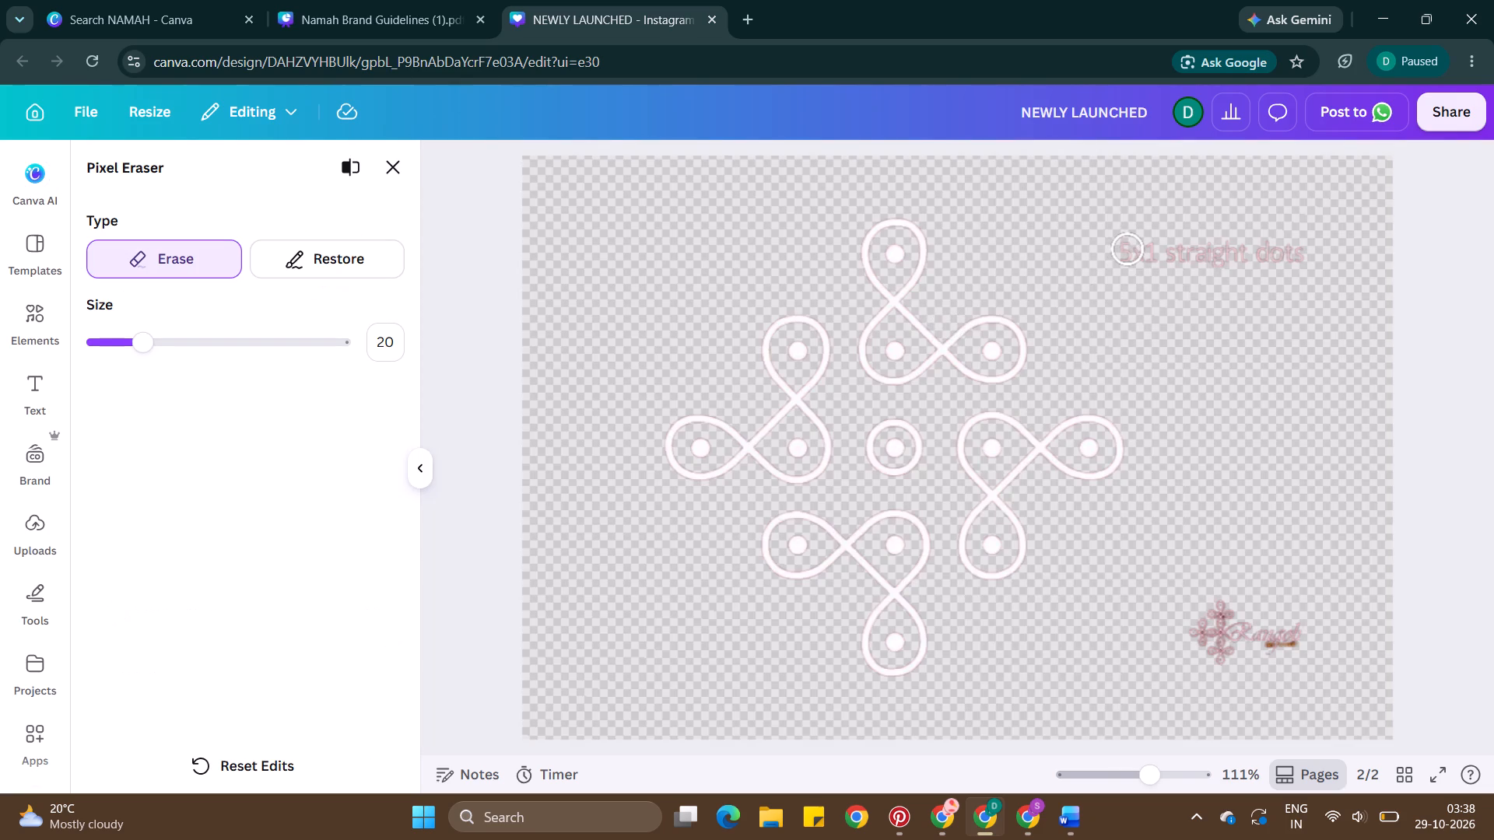
Erase the "straight dots" caption and the small logo watermark from the kolam image with the size 20 Pixel Eraser.
left_click_drag(1128, 249, 1300, 254)
left_click_drag(1282, 256, 1183, 268)
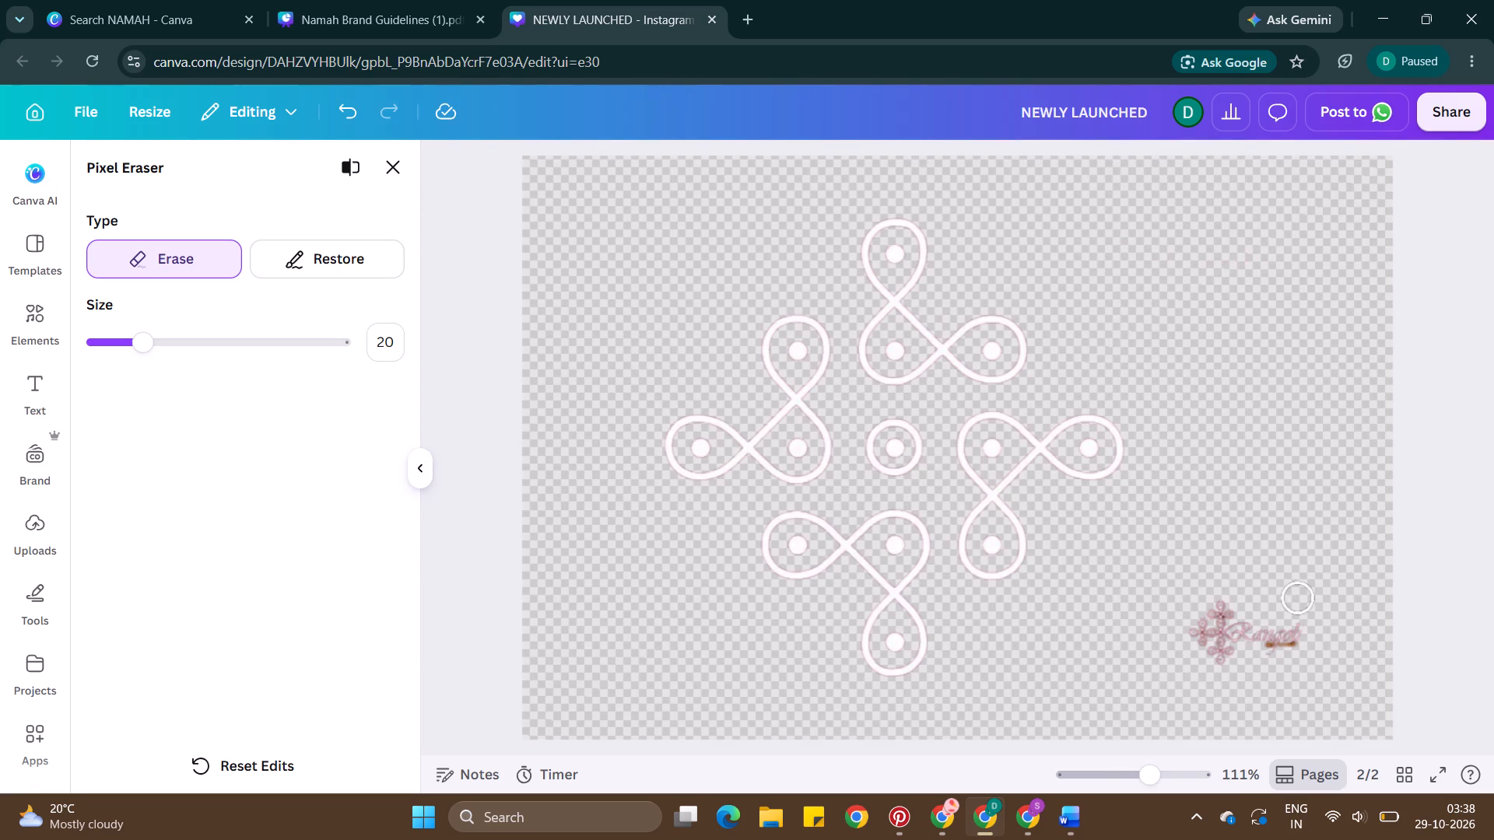
left_click_drag(1225, 612, 1213, 639)
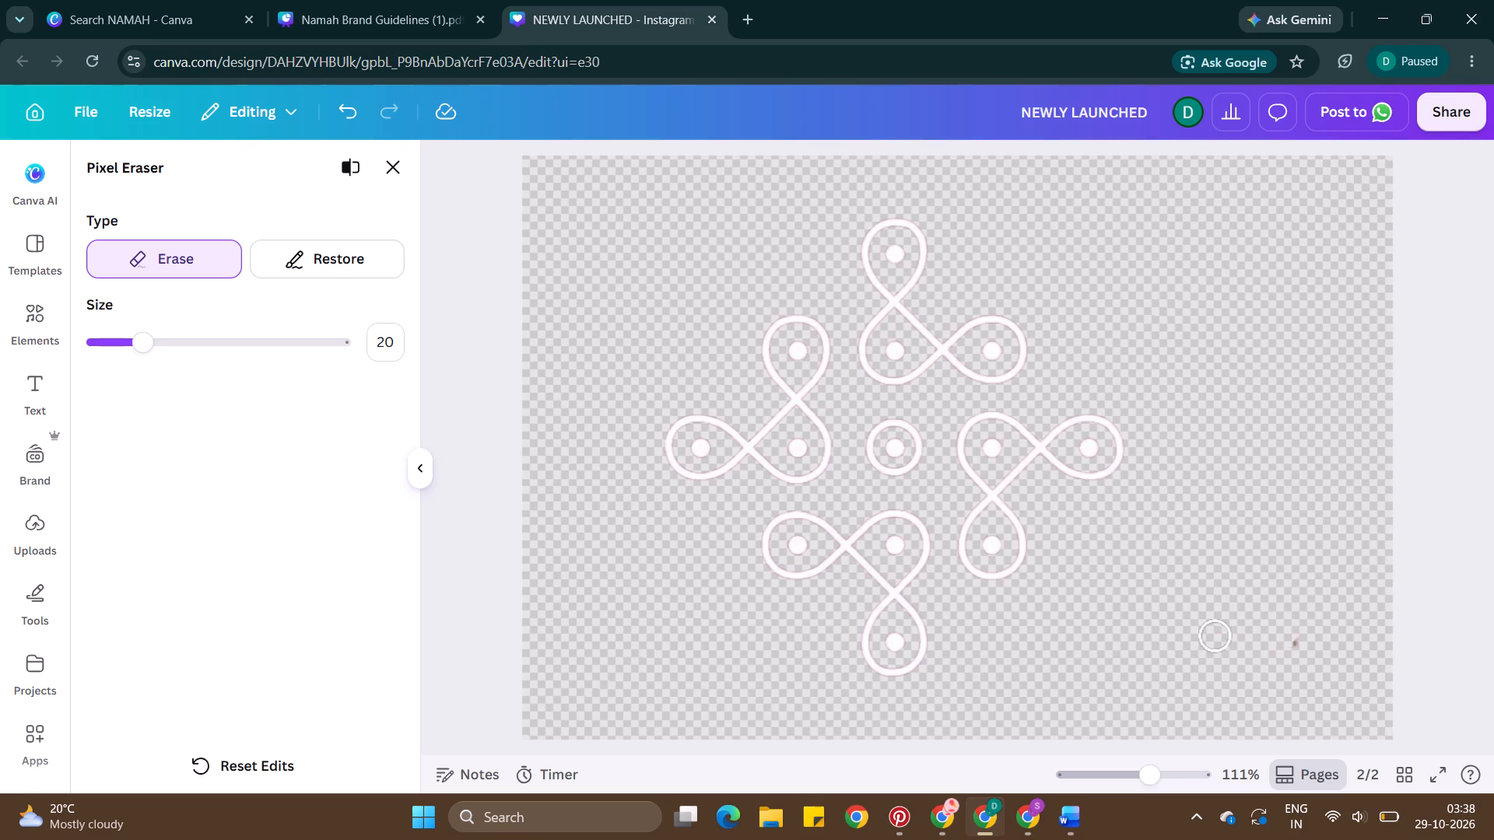
left_click_drag(1213, 639, 1313, 642)
left_click(387, 175)
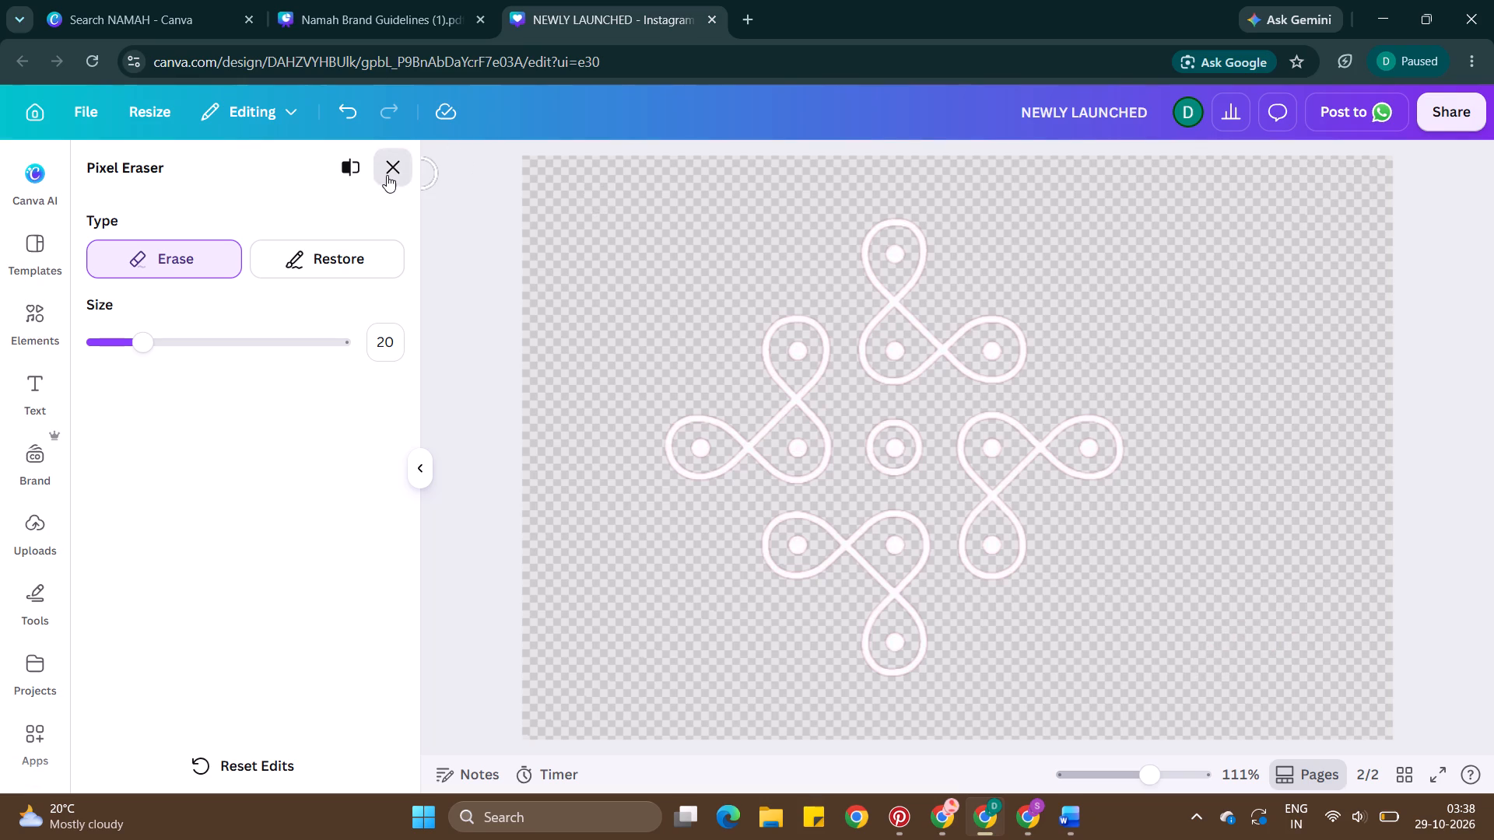
Scale down the kolam image on page 2, crop its empty side and bottom margins close to the motif, and nudge it upward.
scroll(1185, 433, "up", 1)
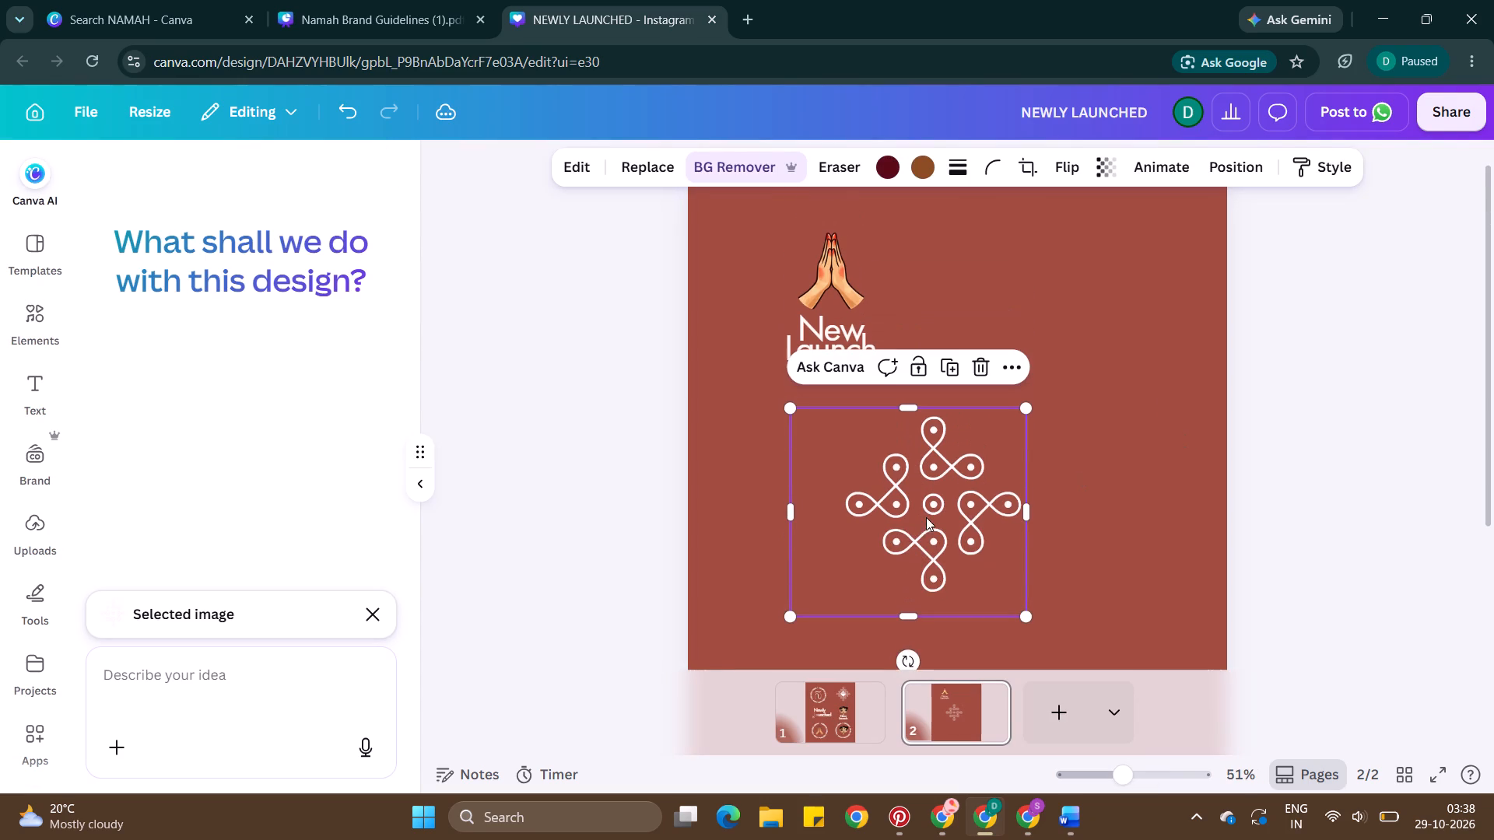
left_click_drag(791, 610, 902, 530)
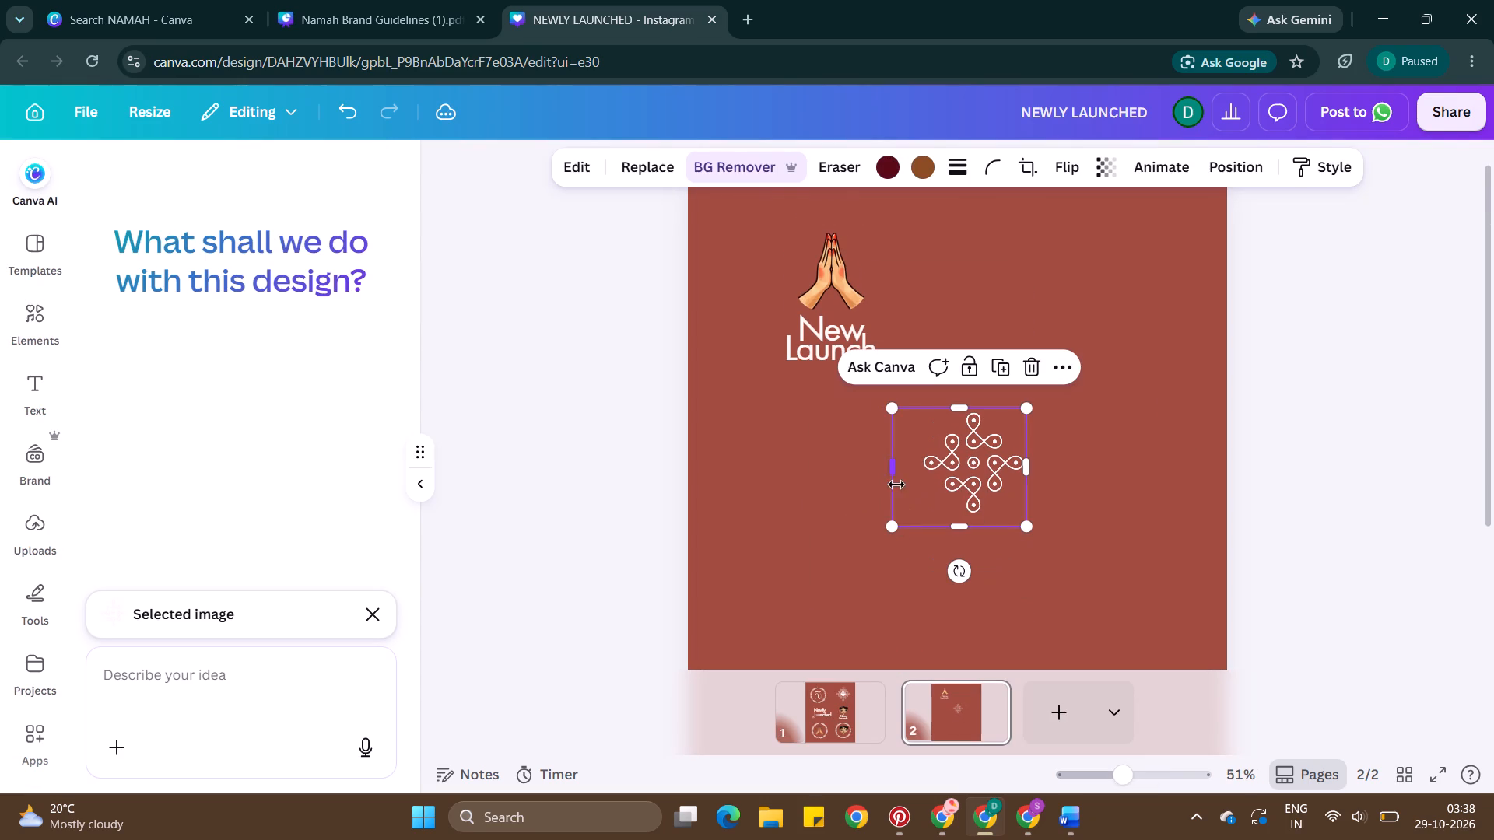
left_click_drag(892, 476, 914, 483)
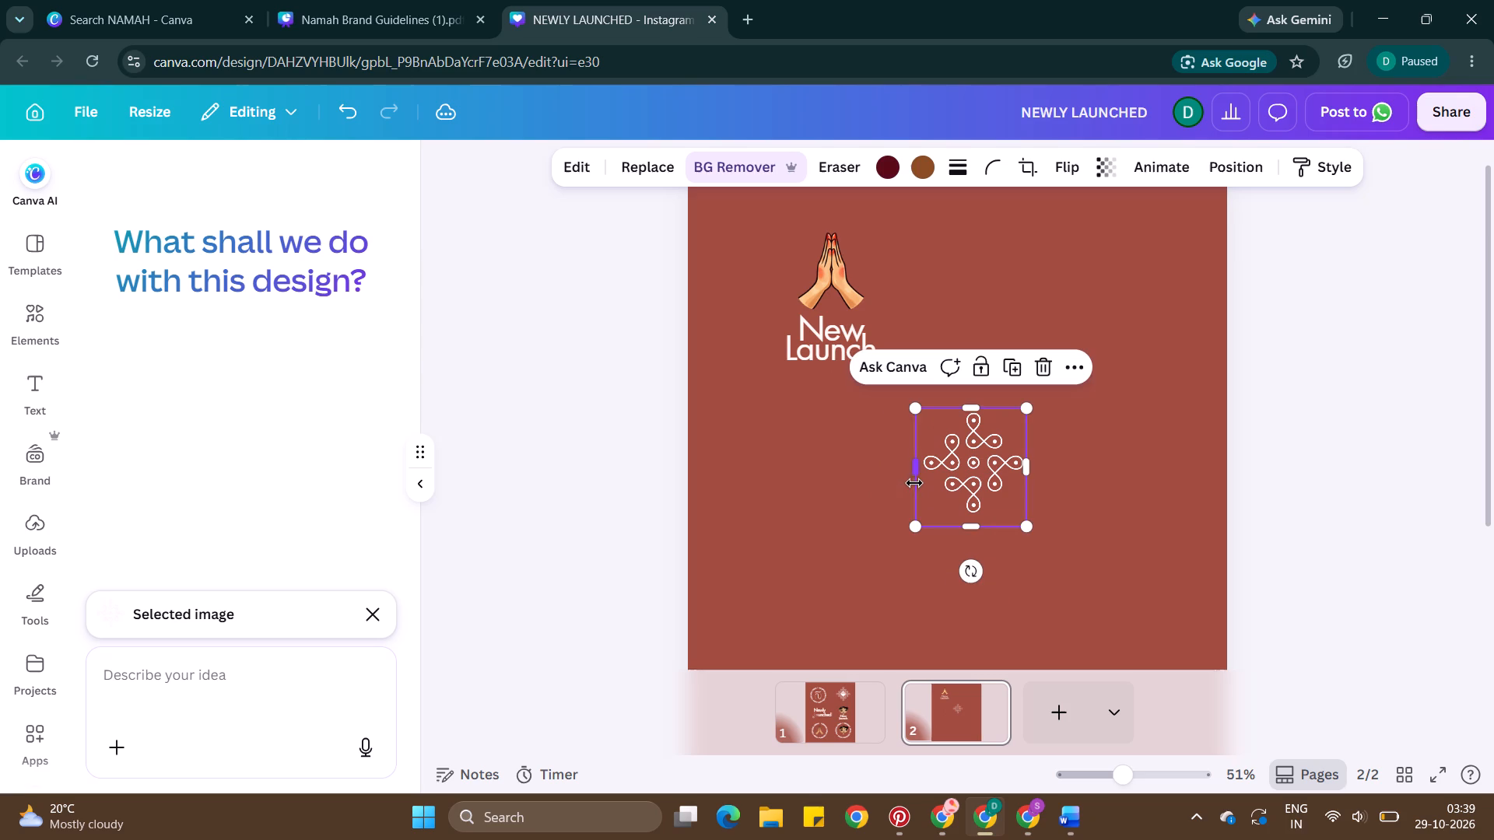
left_click_drag(966, 520, 978, 518)
left_click_drag(969, 484, 969, 474)
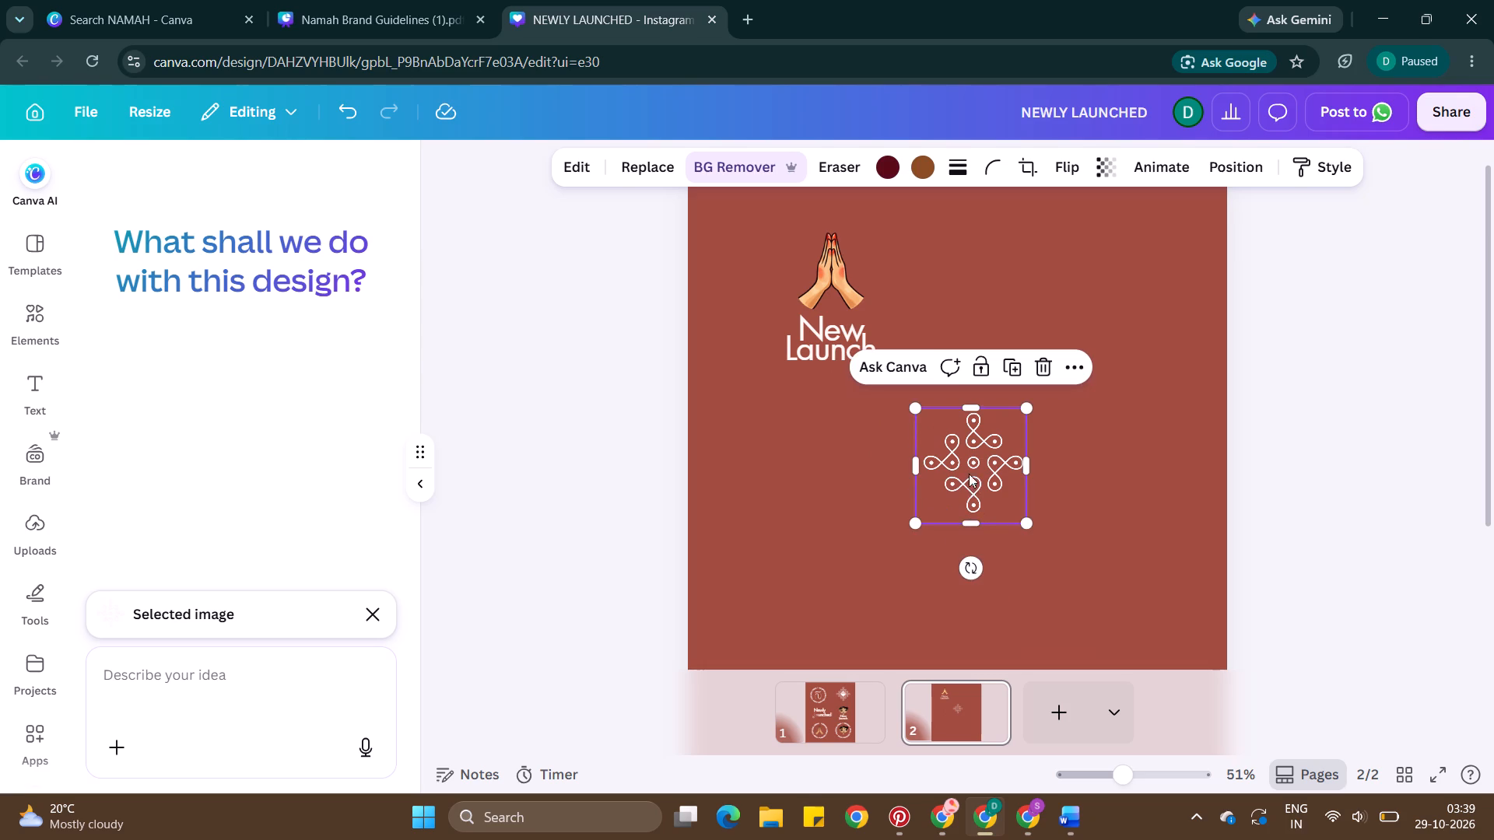
Move the kolam motif to the upper right area of page 2, level with the namaste hands, and enlarge it slightly.
left_click_drag(969, 474, 1041, 313)
left_click_drag(1098, 352, 1131, 381)
left_click_drag(1059, 307, 1095, 303)
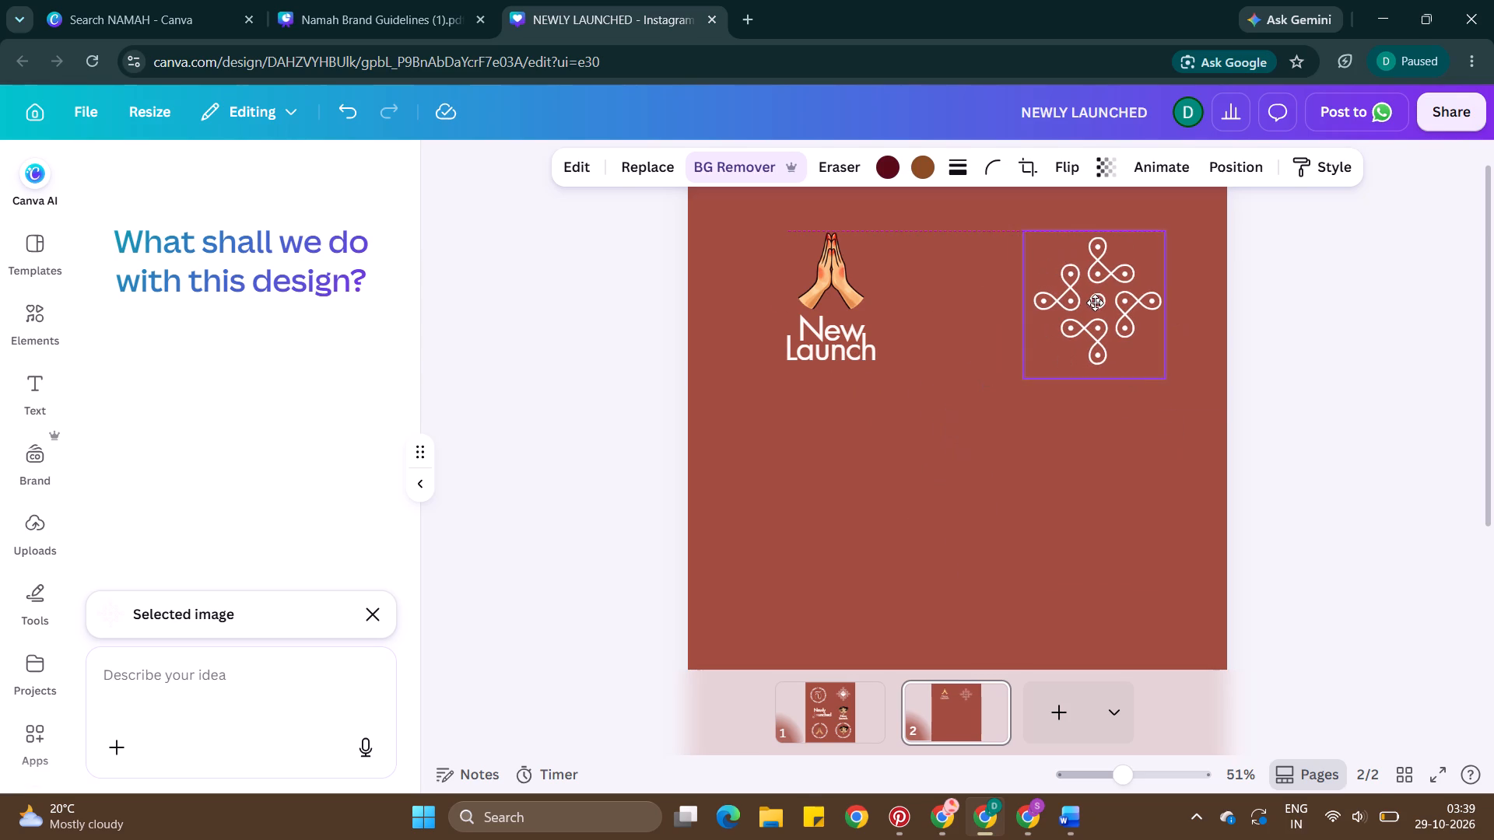
left_click_drag(1095, 303, 1095, 300)
Duplicate the "New Launch" text from the namaste badge and place the copy centred just below the kolam motif.
left_click(845, 344)
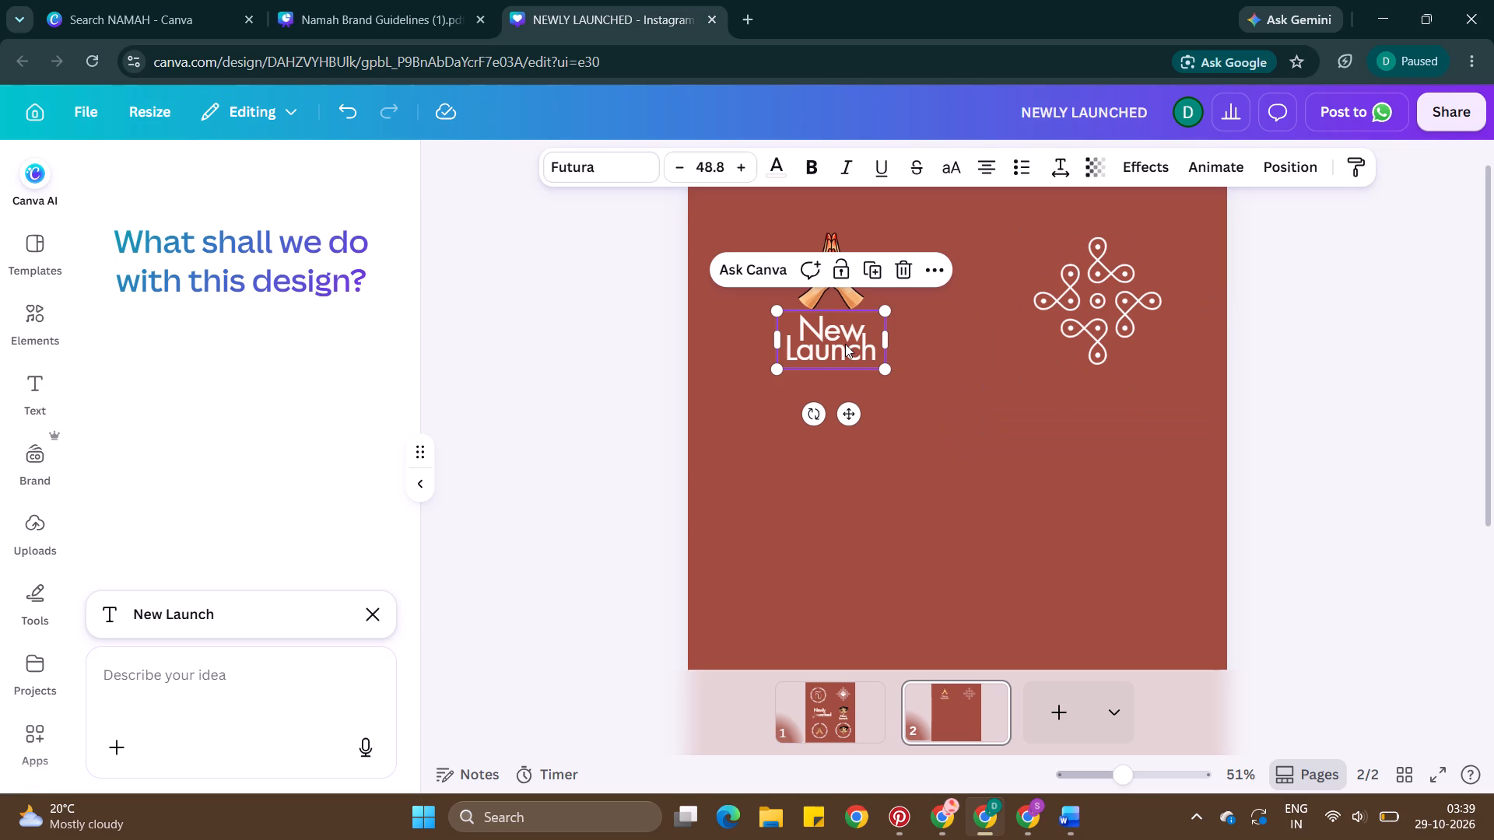
key("ctrl+c")
key("ctrl+v")
left_click(845, 344)
left_click_drag(845, 344, 1094, 387)
left_click(1040, 387)
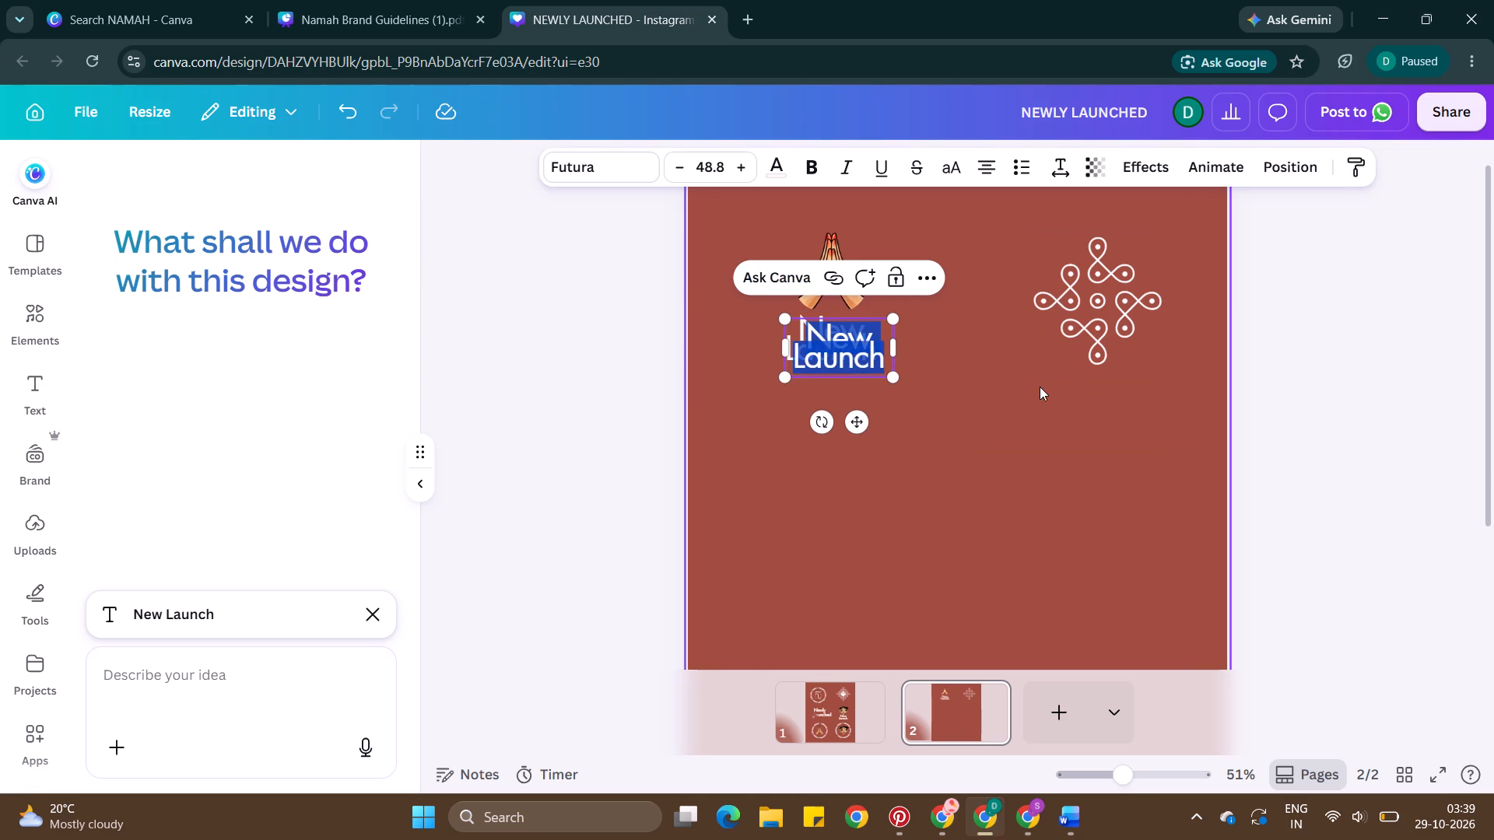
left_click_drag(871, 345, 1140, 407)
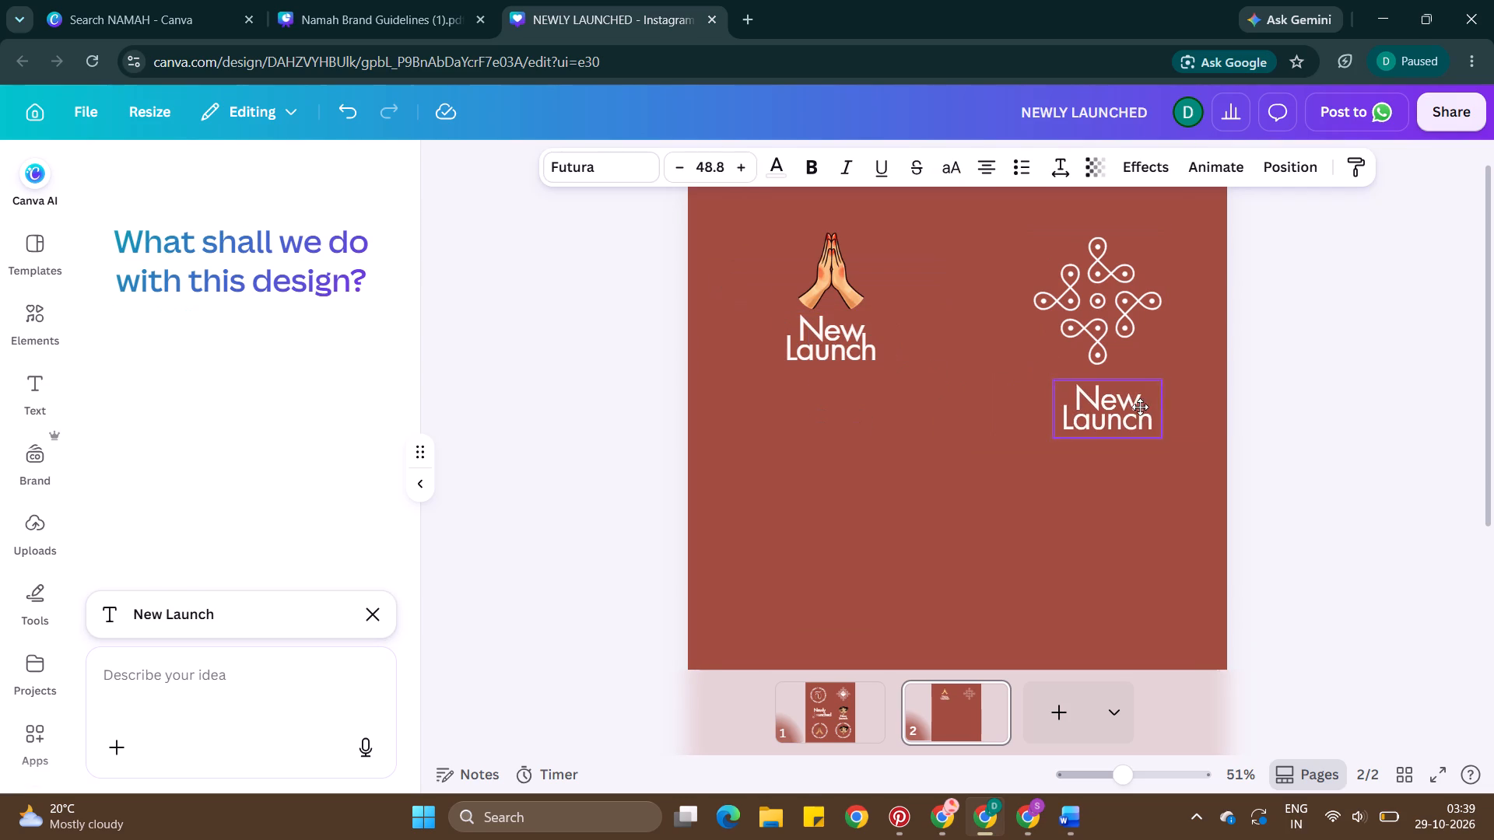
left_click_drag(1140, 407, 1128, 398)
Scale down the kolam motif to about the width of its "New Launch" text and centre it above the text.
left_click(1127, 261)
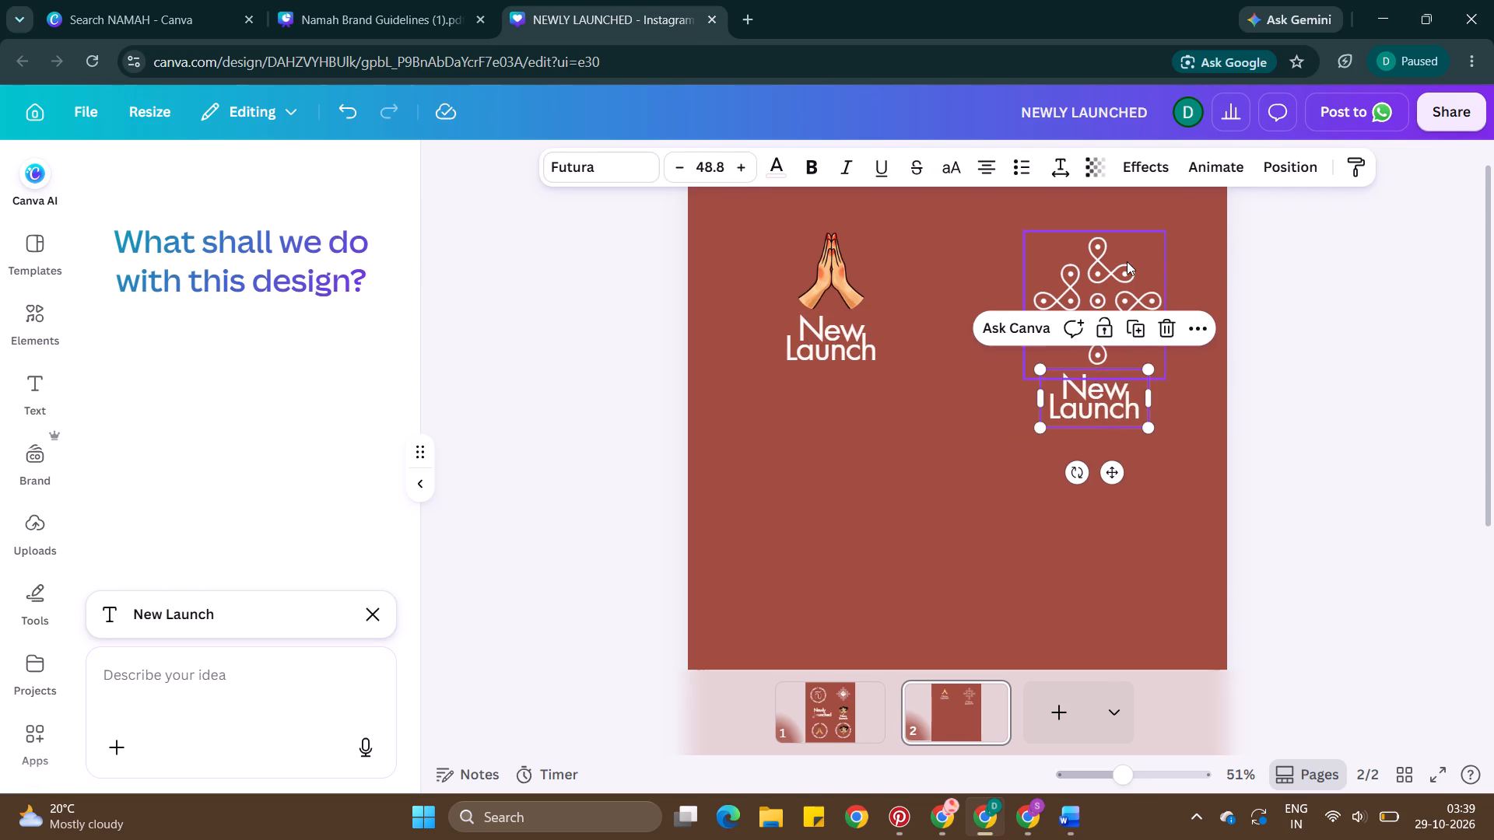
left_click_drag(1166, 231, 1140, 283)
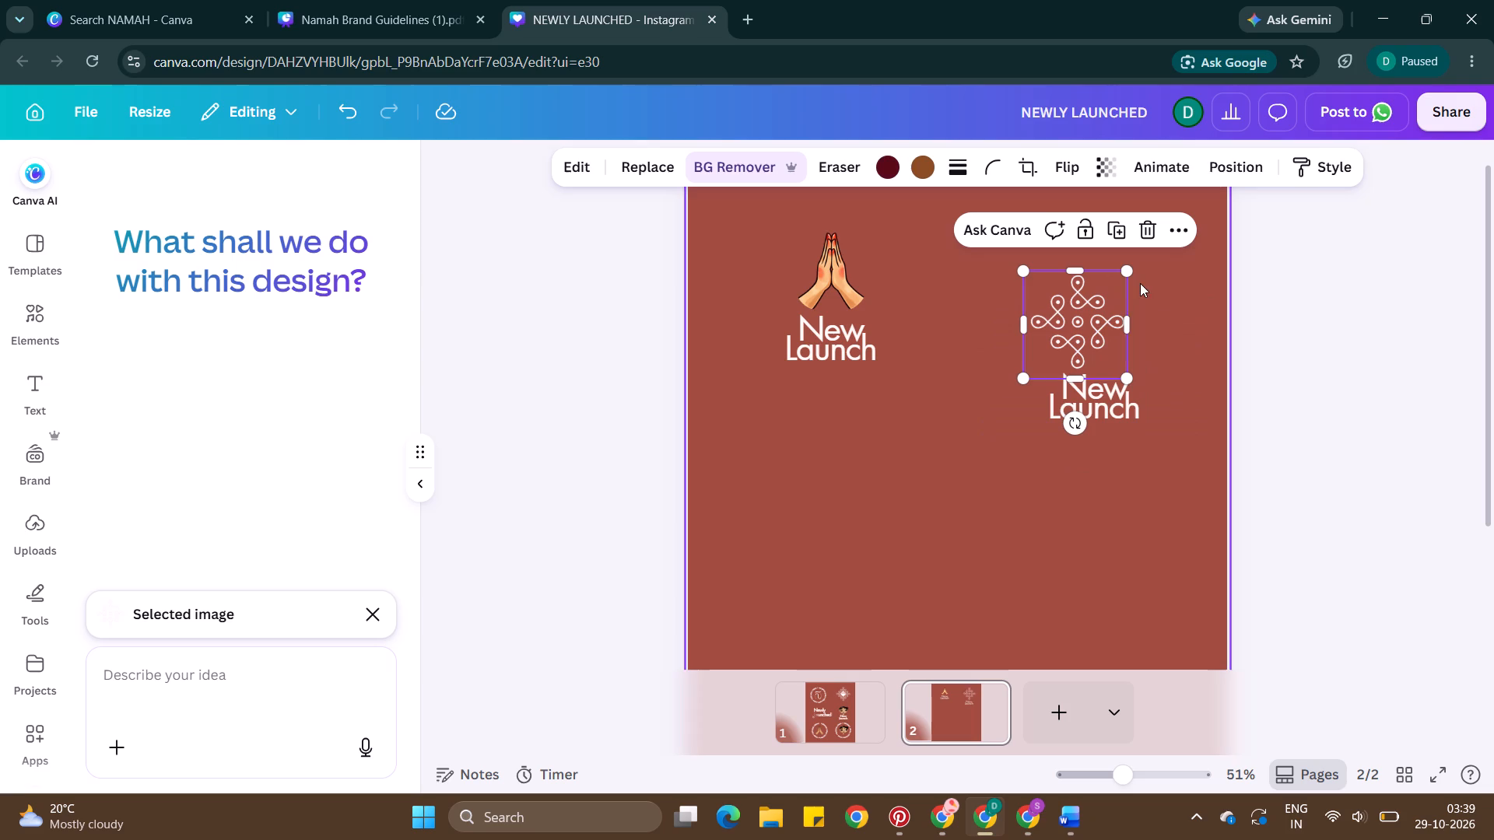
left_click_drag(1085, 322, 1103, 323)
double_click(1256, 341)
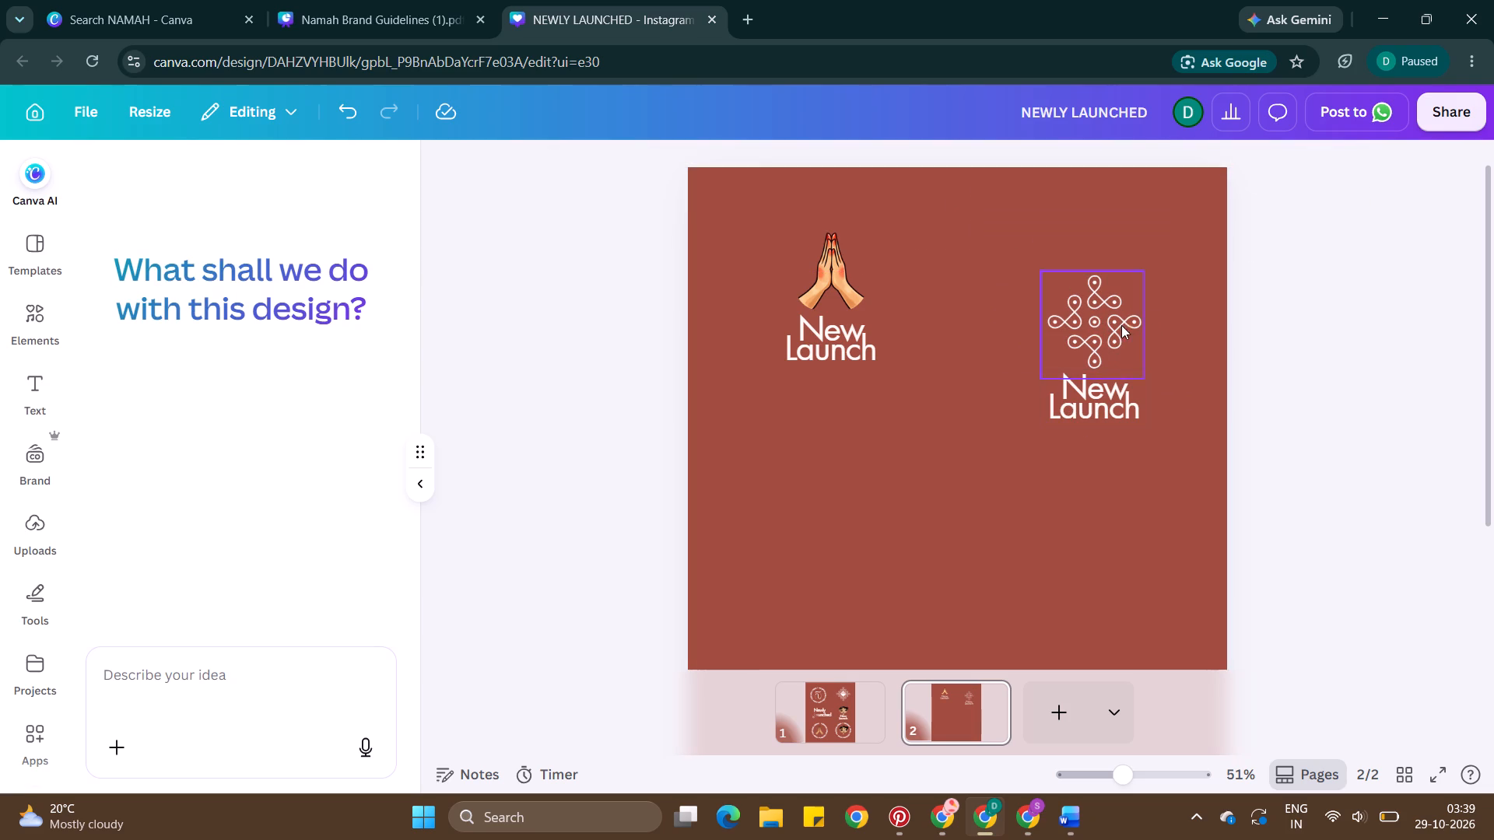
Select the kolam motif and its "New Launch" text together and shift them upward on the page.
left_click_drag(1250, 247, 1064, 442)
left_click_drag(1102, 385, 1107, 341)
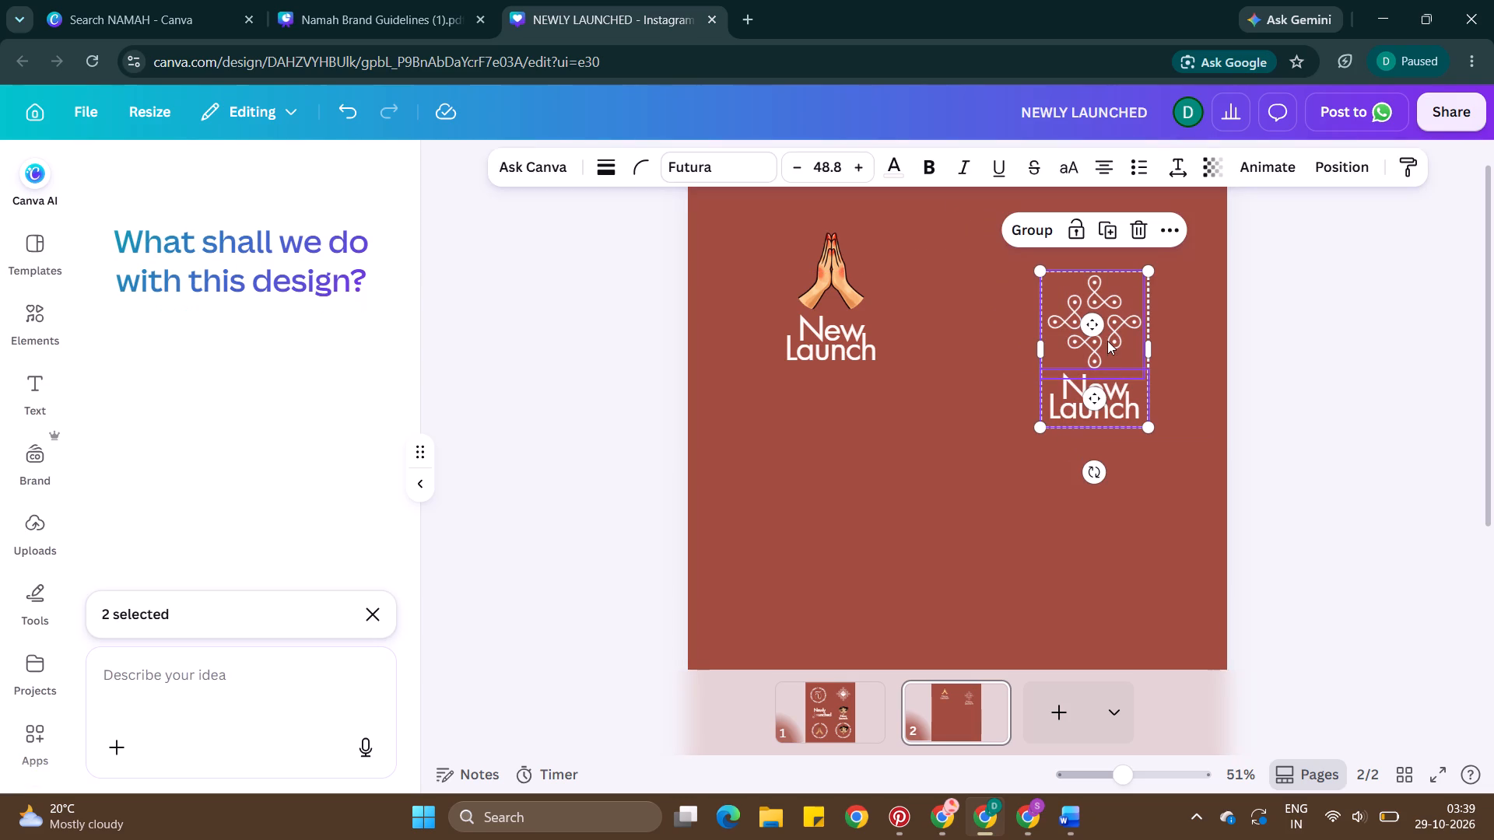
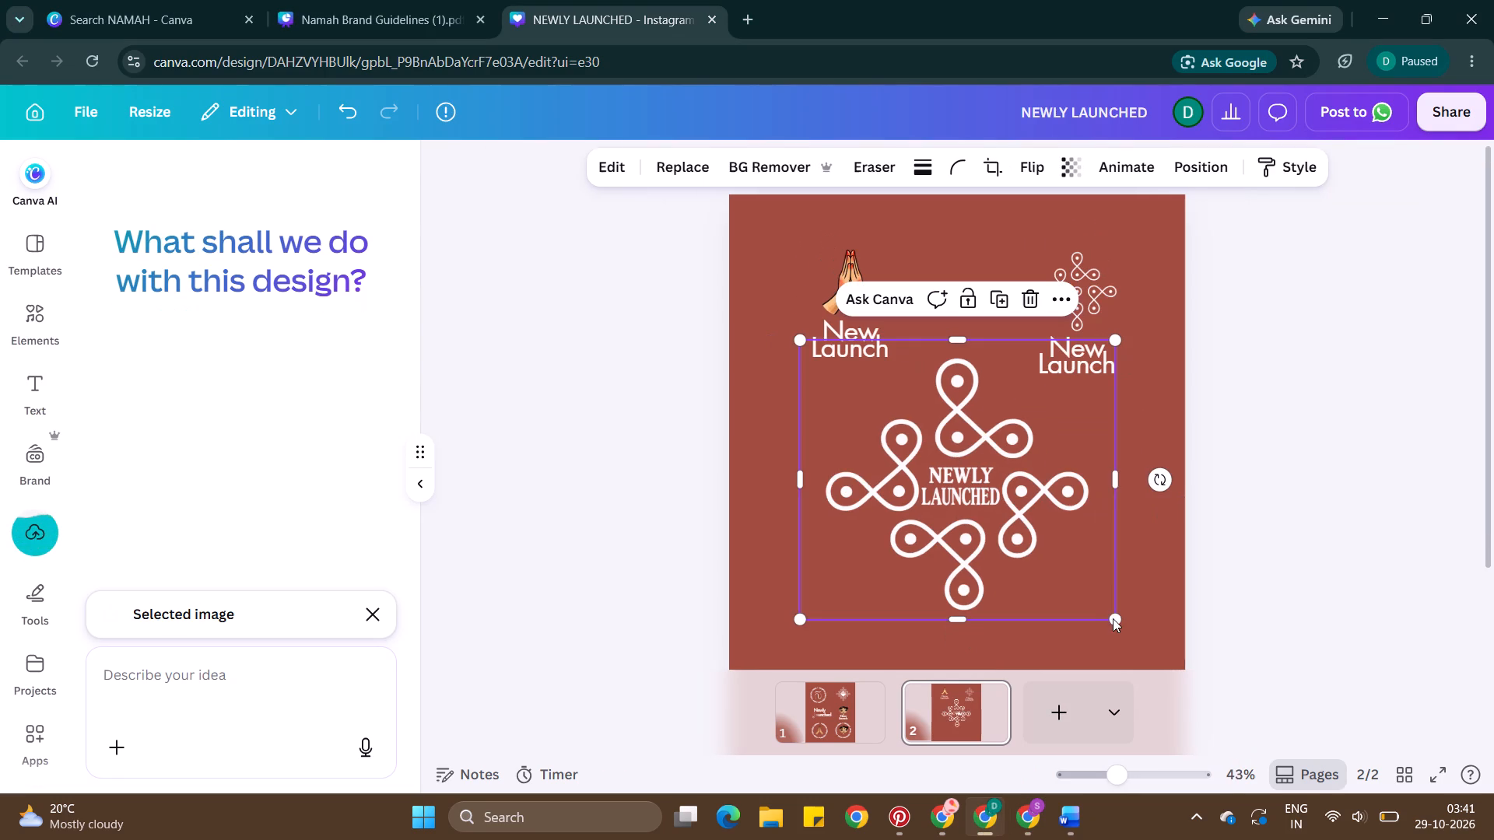
Scale down the "Newly Launched" kolam image on page 2 and place it below the namaste-hands badge.
left_click_drag(1113, 620, 977, 518)
left_click_drag(916, 438, 914, 446)
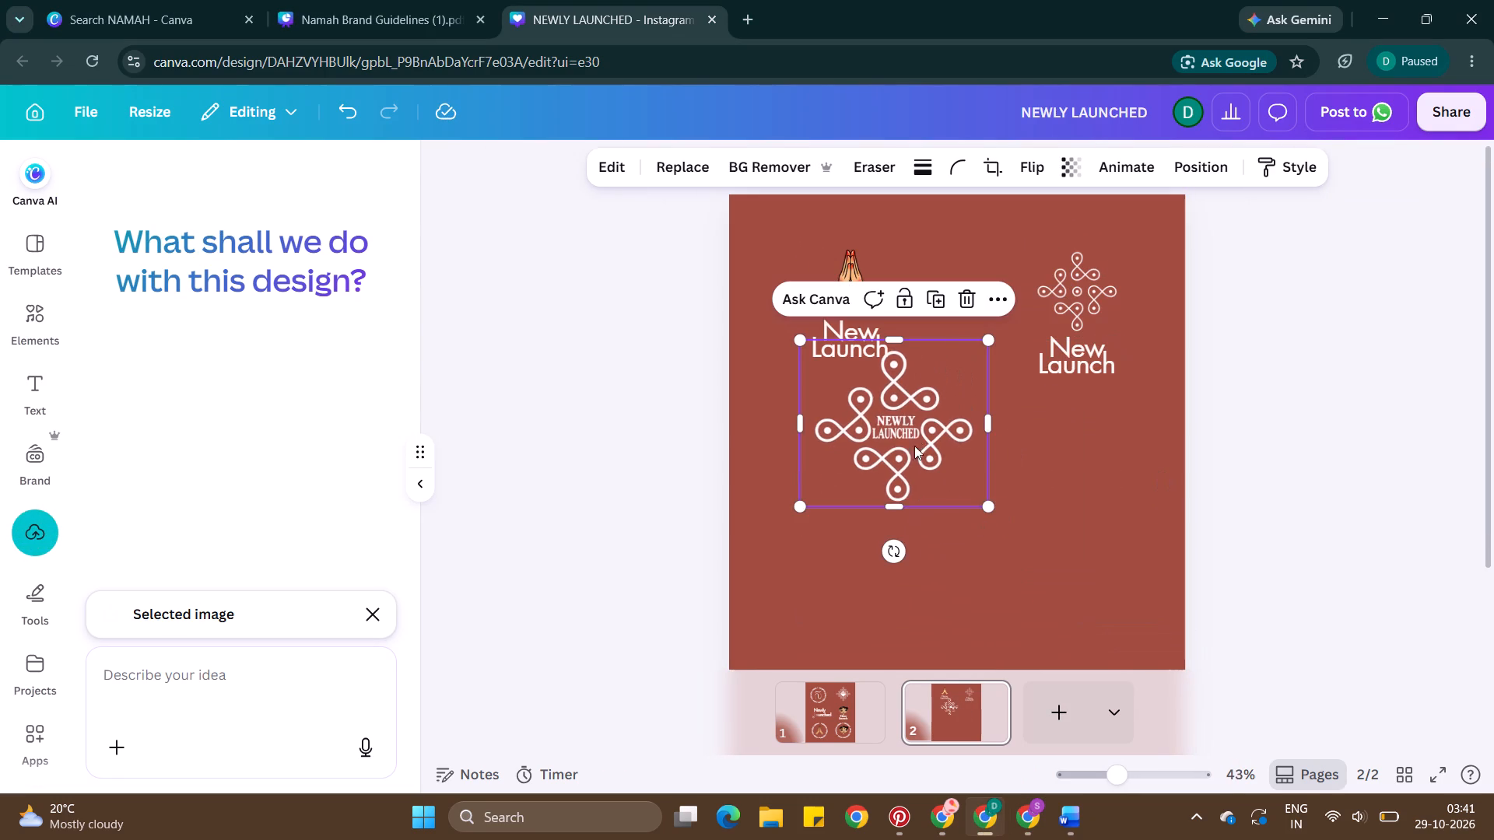
left_click_drag(914, 446, 890, 496)
Run Magic Layers on the "Newly Launched" kolam image.
left_click(619, 161)
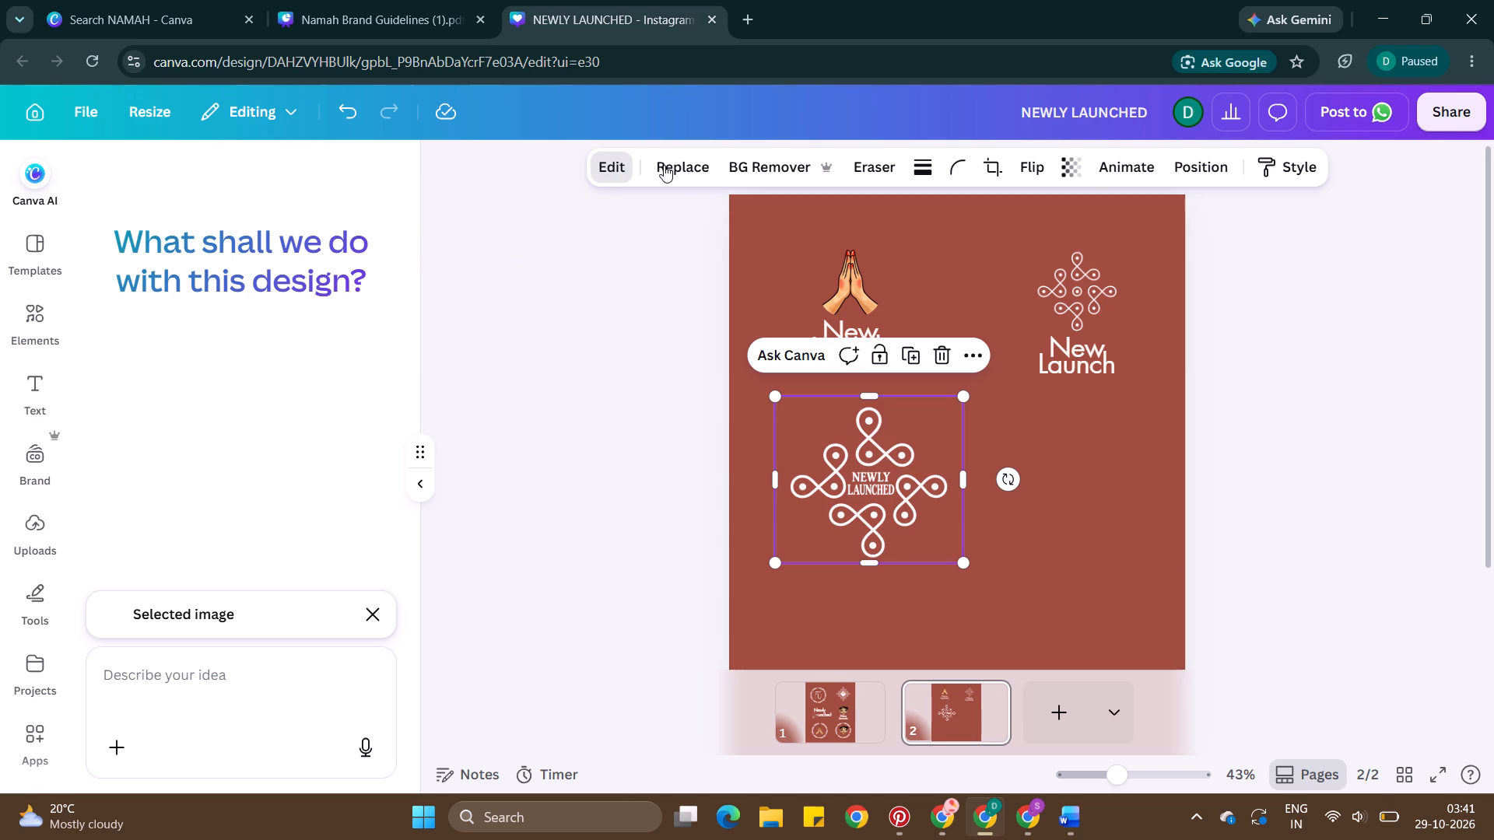
left_click(618, 168)
left_click(618, 168)
left_click(192, 389)
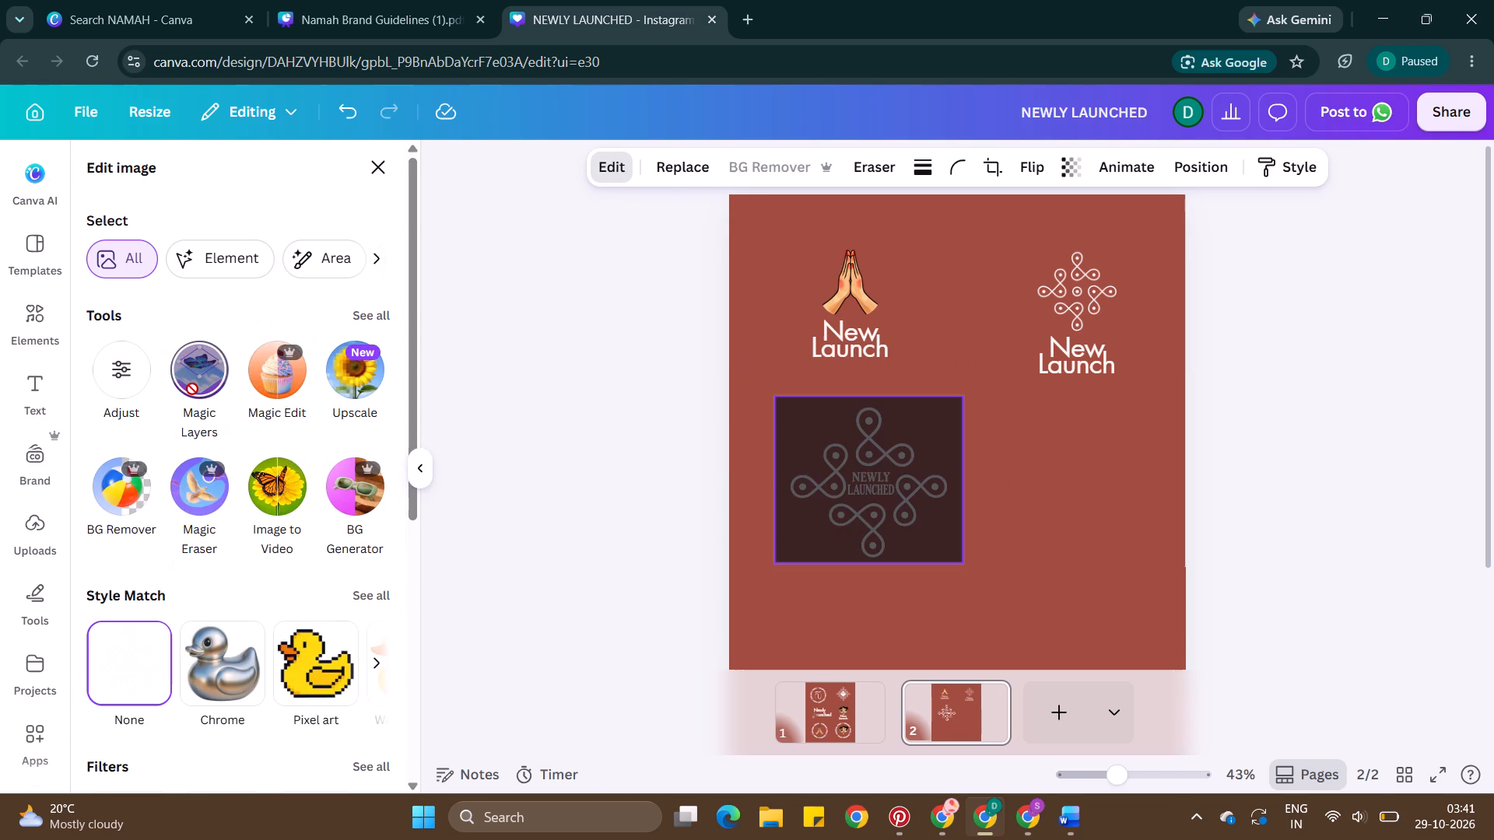
Set the design's sharing access level to "Anyone with the link".
left_click(1485, 103)
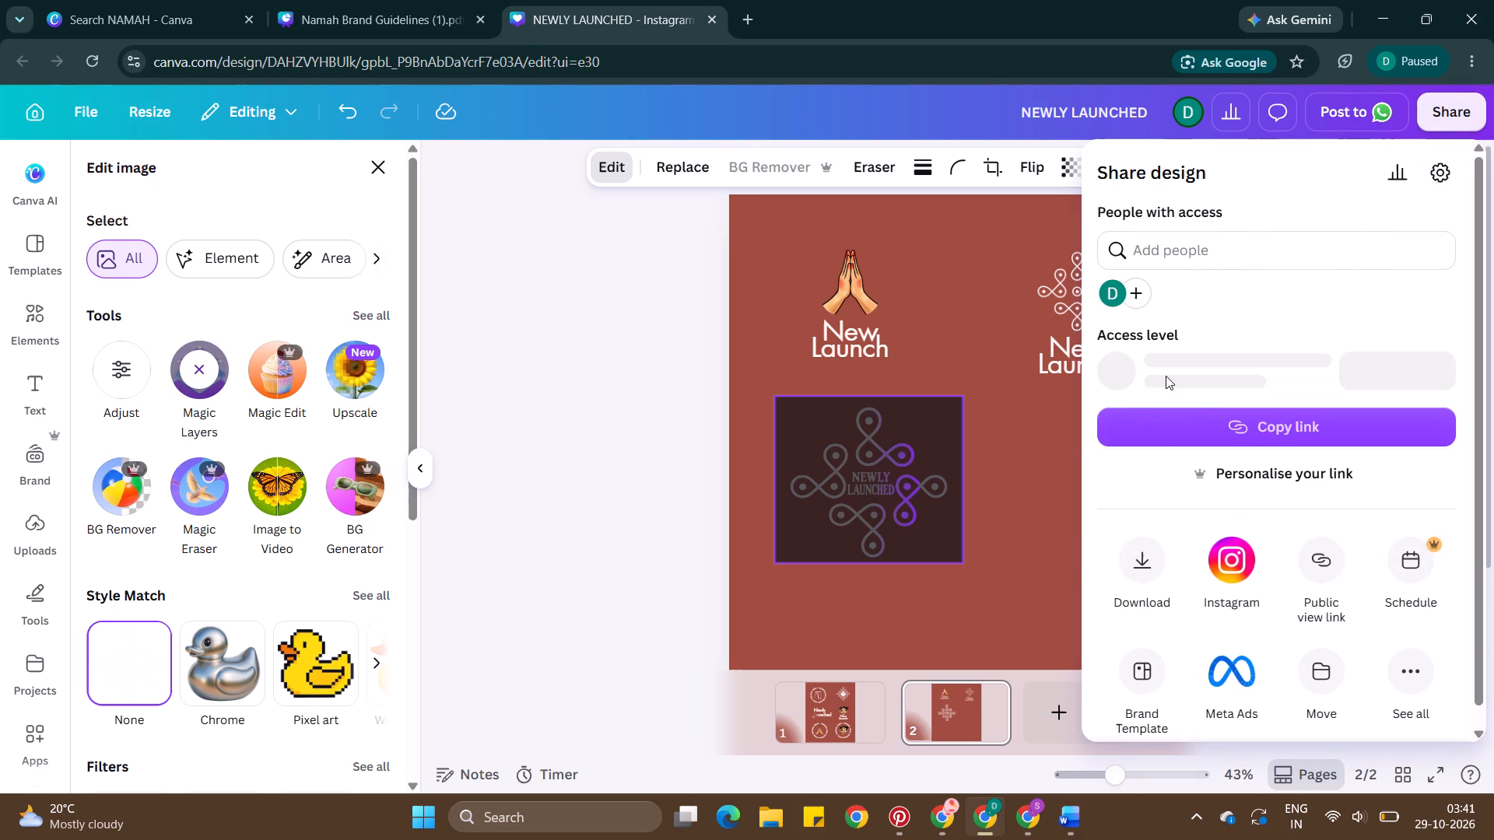
left_click(1166, 376)
left_click(1210, 508)
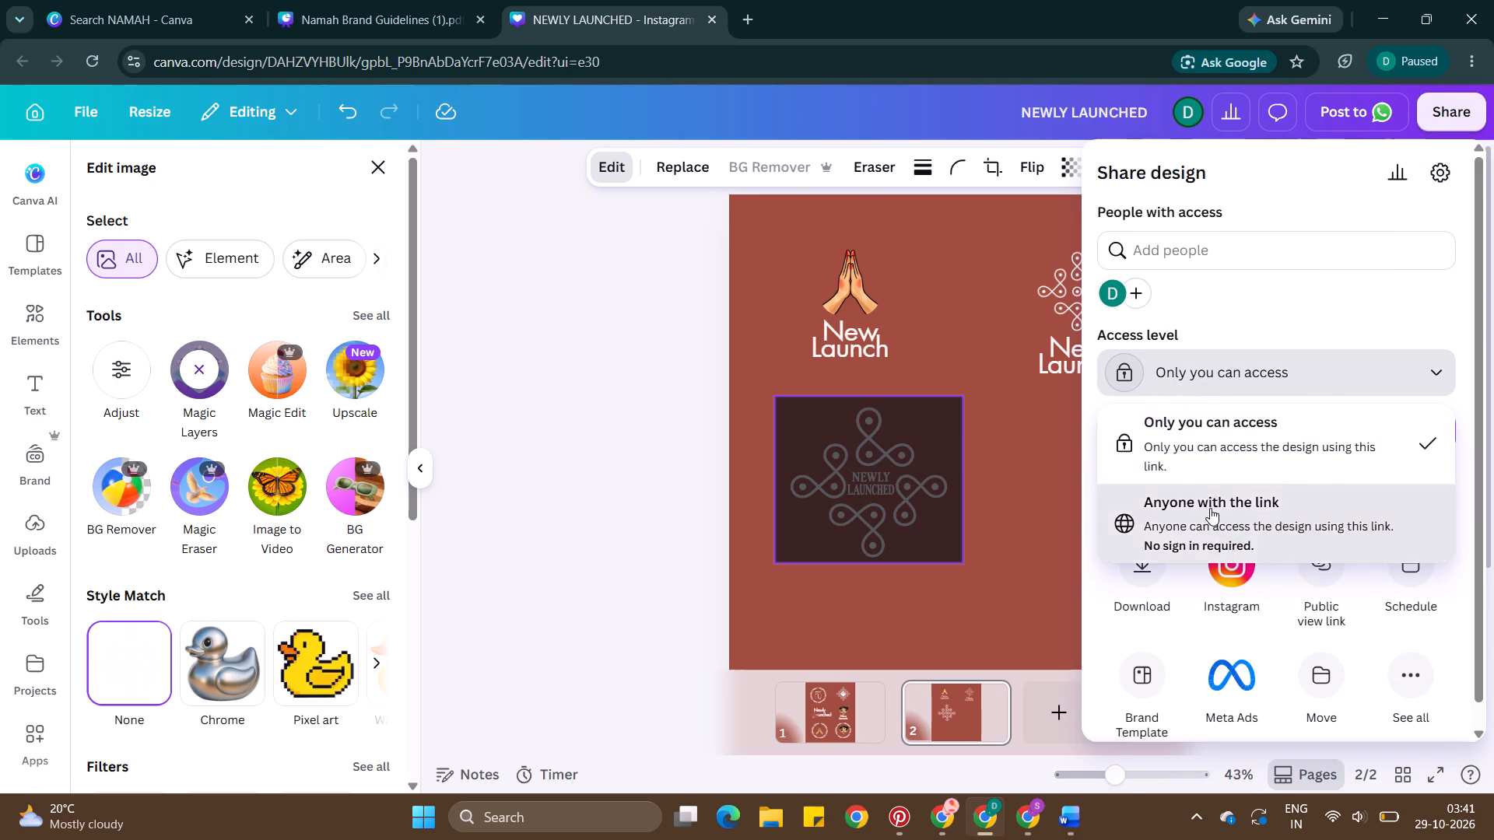
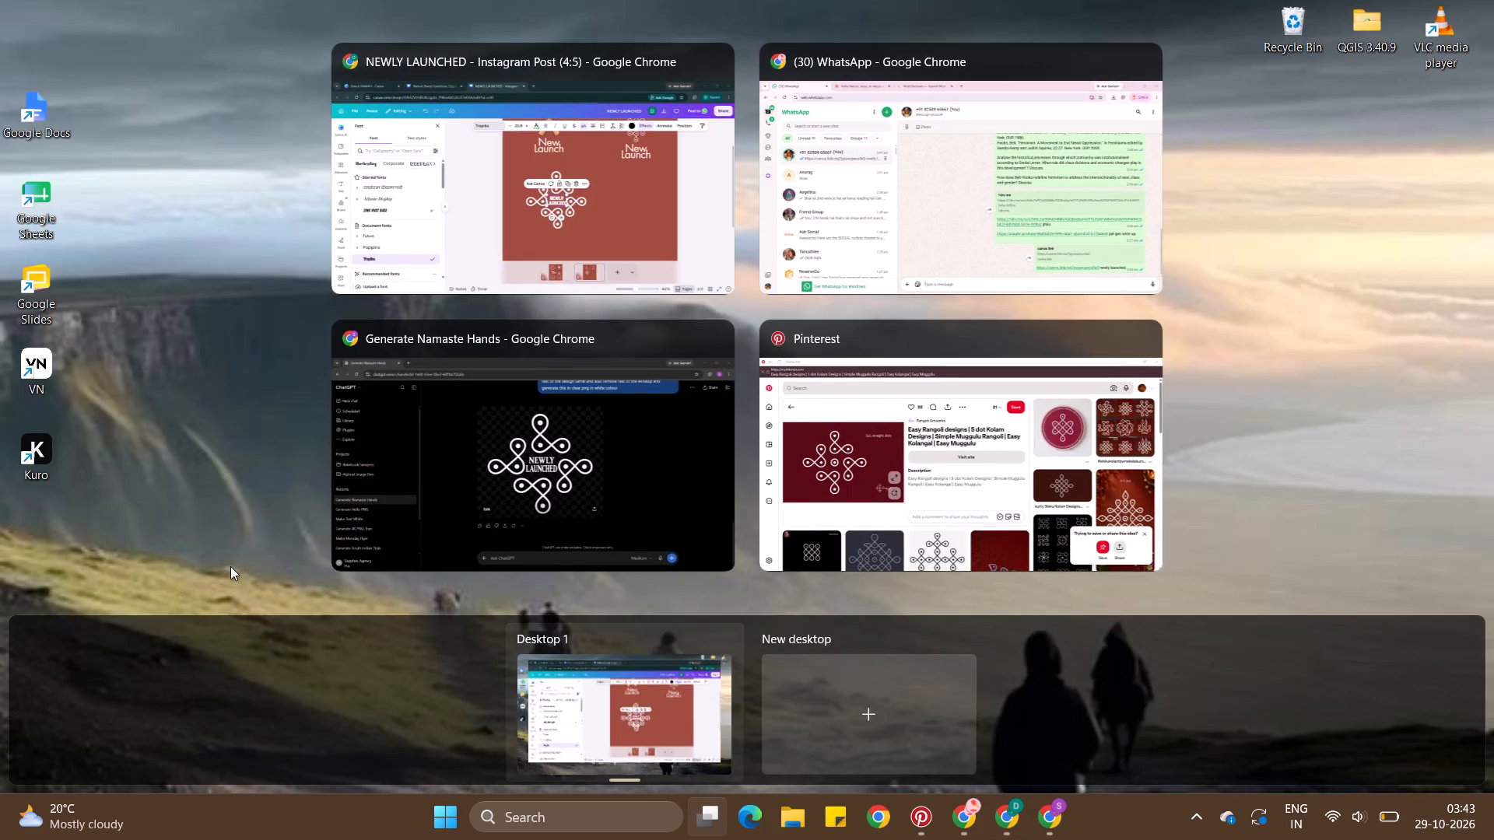
Switch back to the Canva design and change the kolam badge's center text to lowercase.
left_click(139, 617)
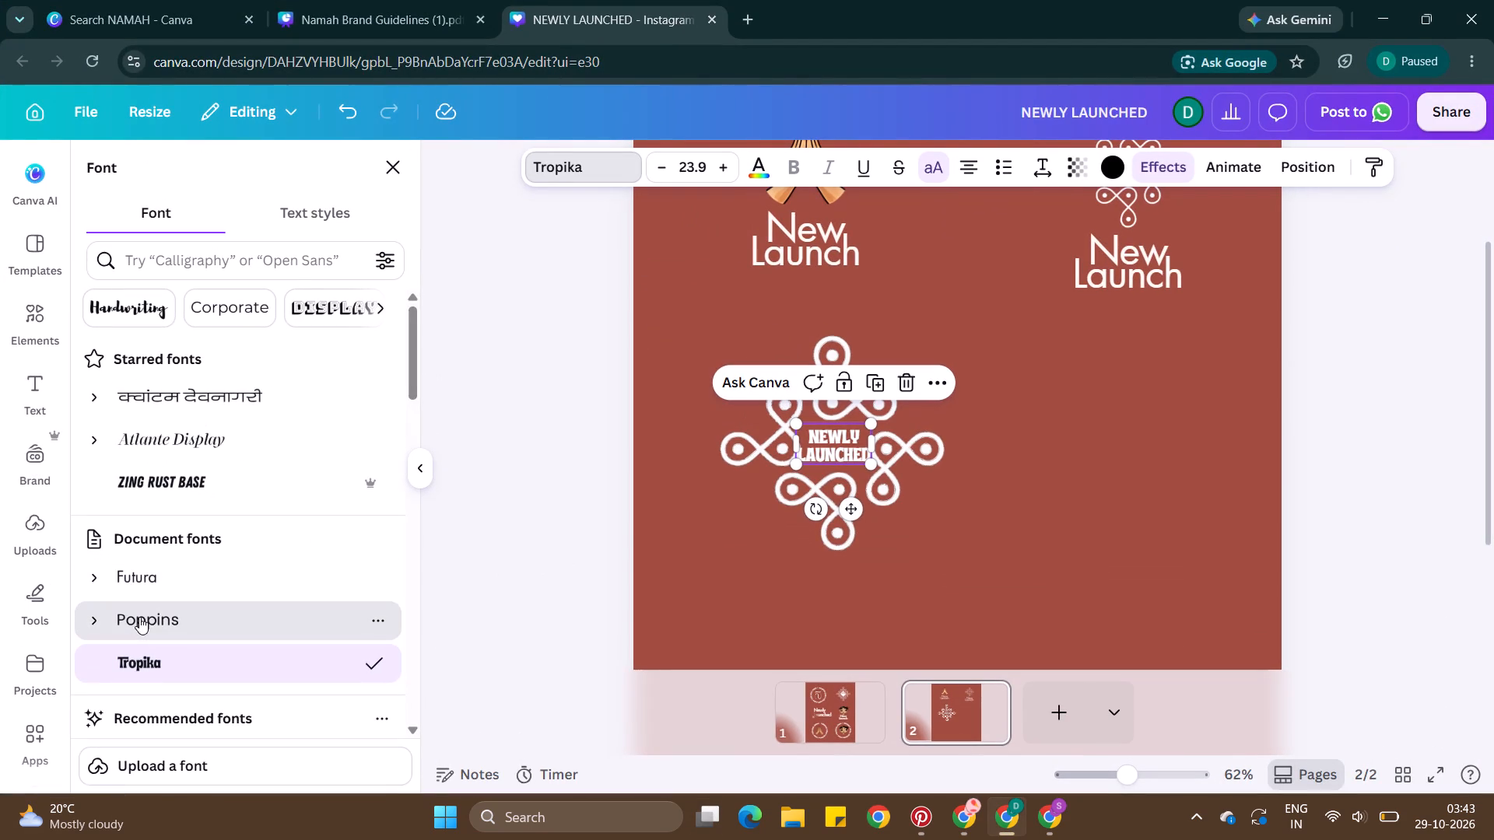
left_click(928, 173)
key("ctrl+a")
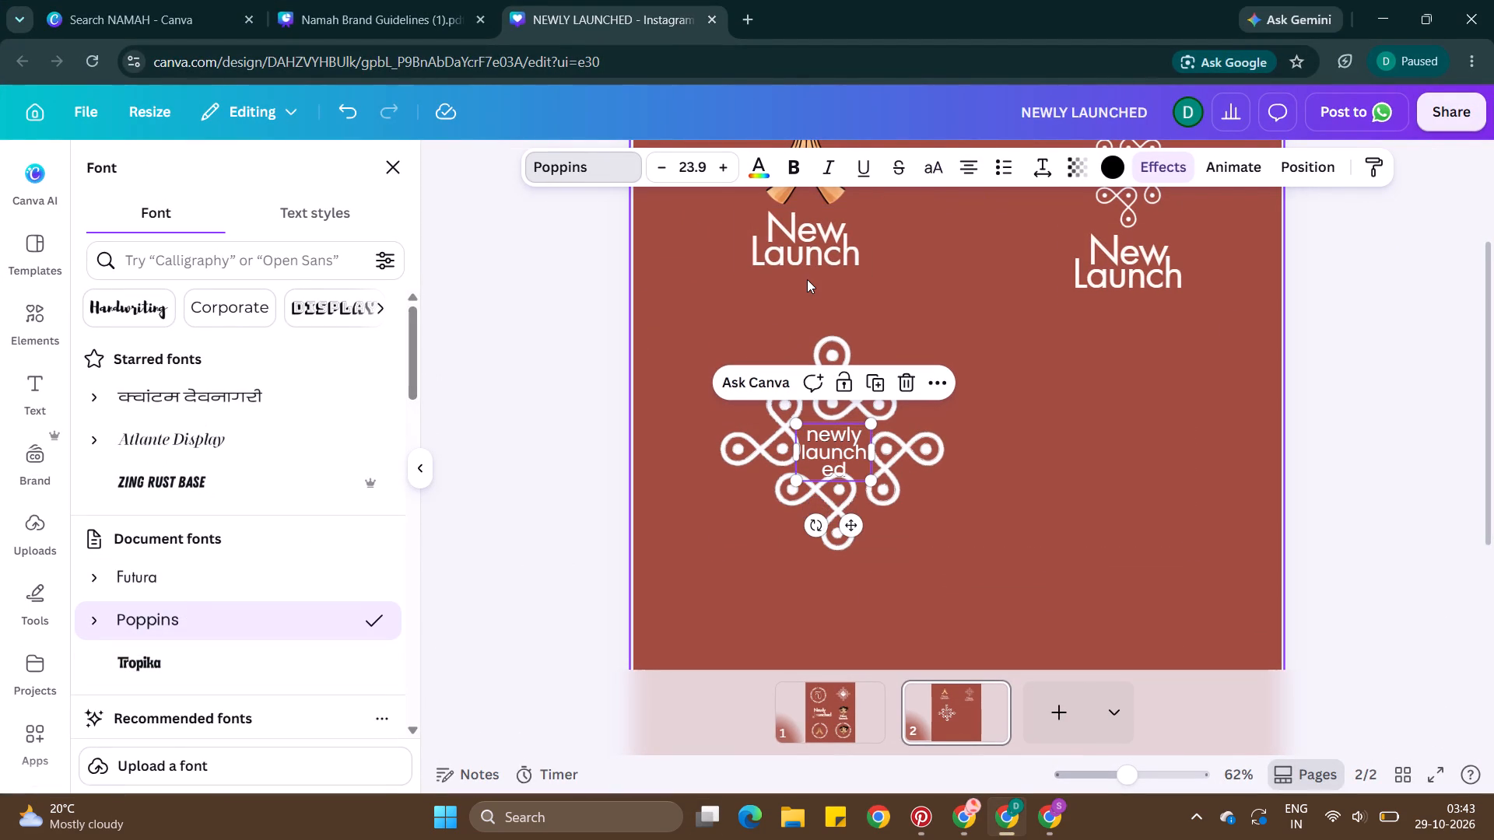
double_click(638, 422)
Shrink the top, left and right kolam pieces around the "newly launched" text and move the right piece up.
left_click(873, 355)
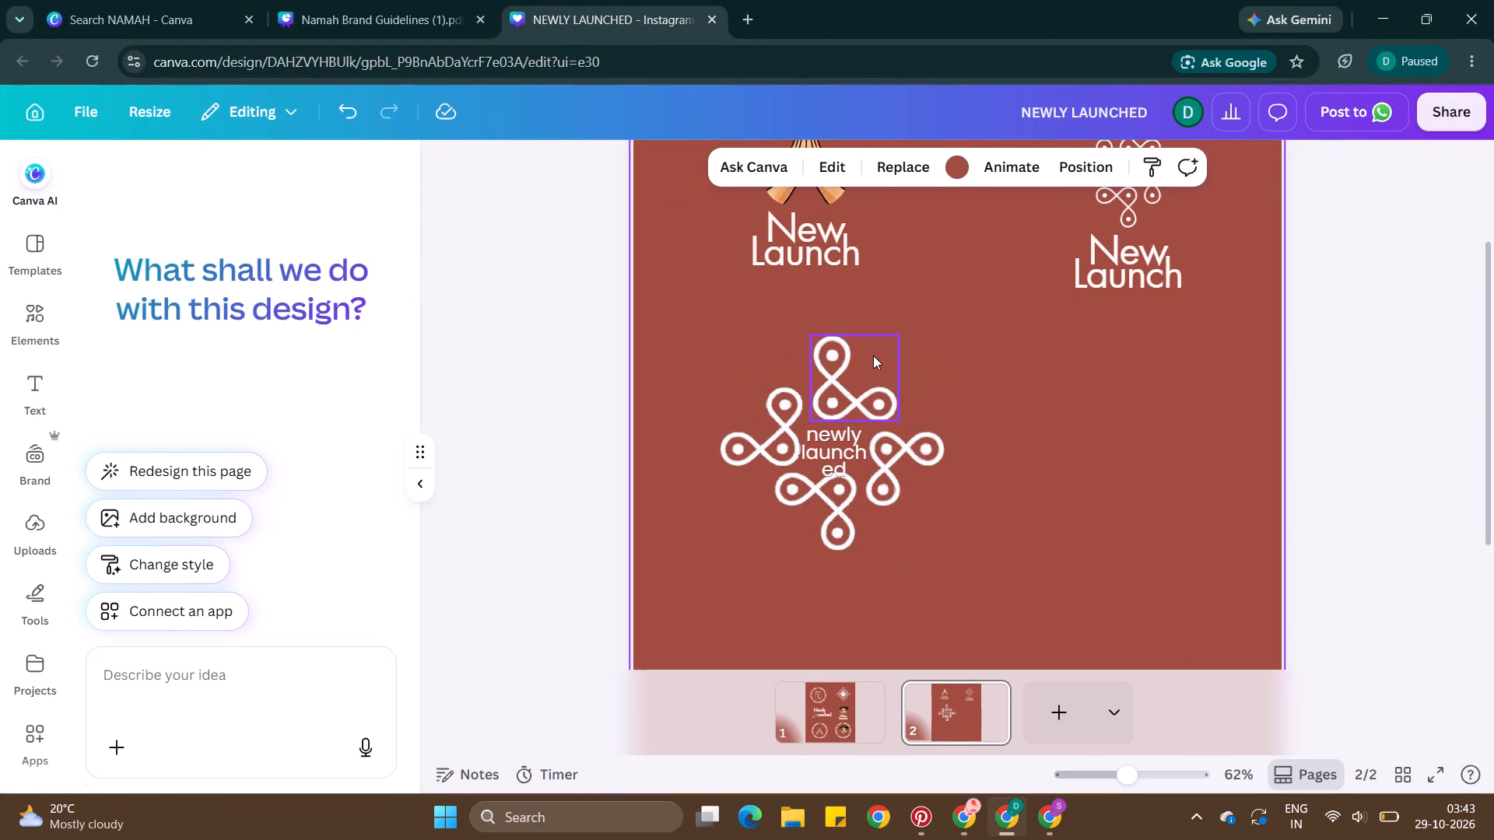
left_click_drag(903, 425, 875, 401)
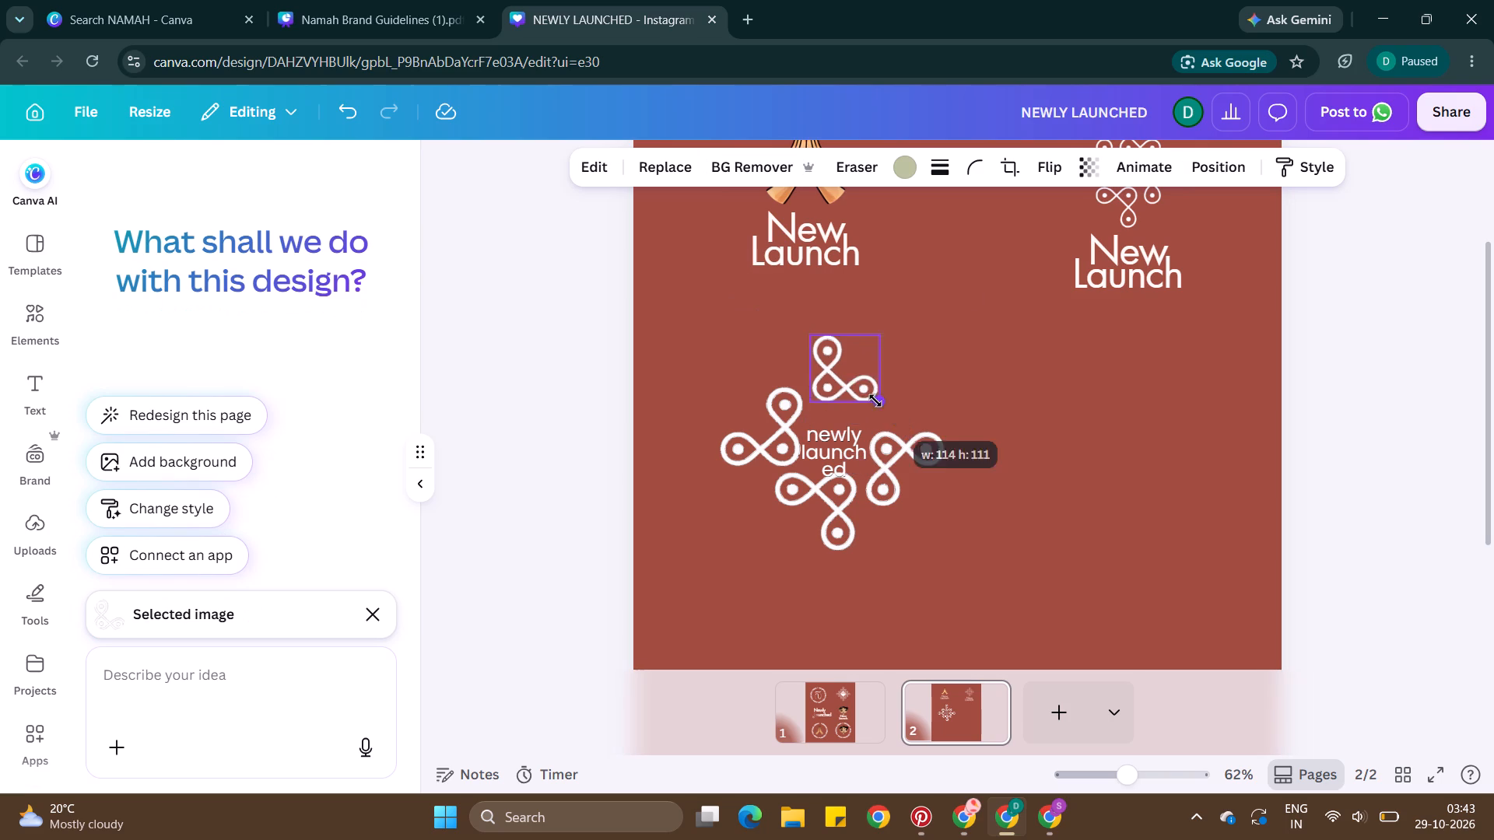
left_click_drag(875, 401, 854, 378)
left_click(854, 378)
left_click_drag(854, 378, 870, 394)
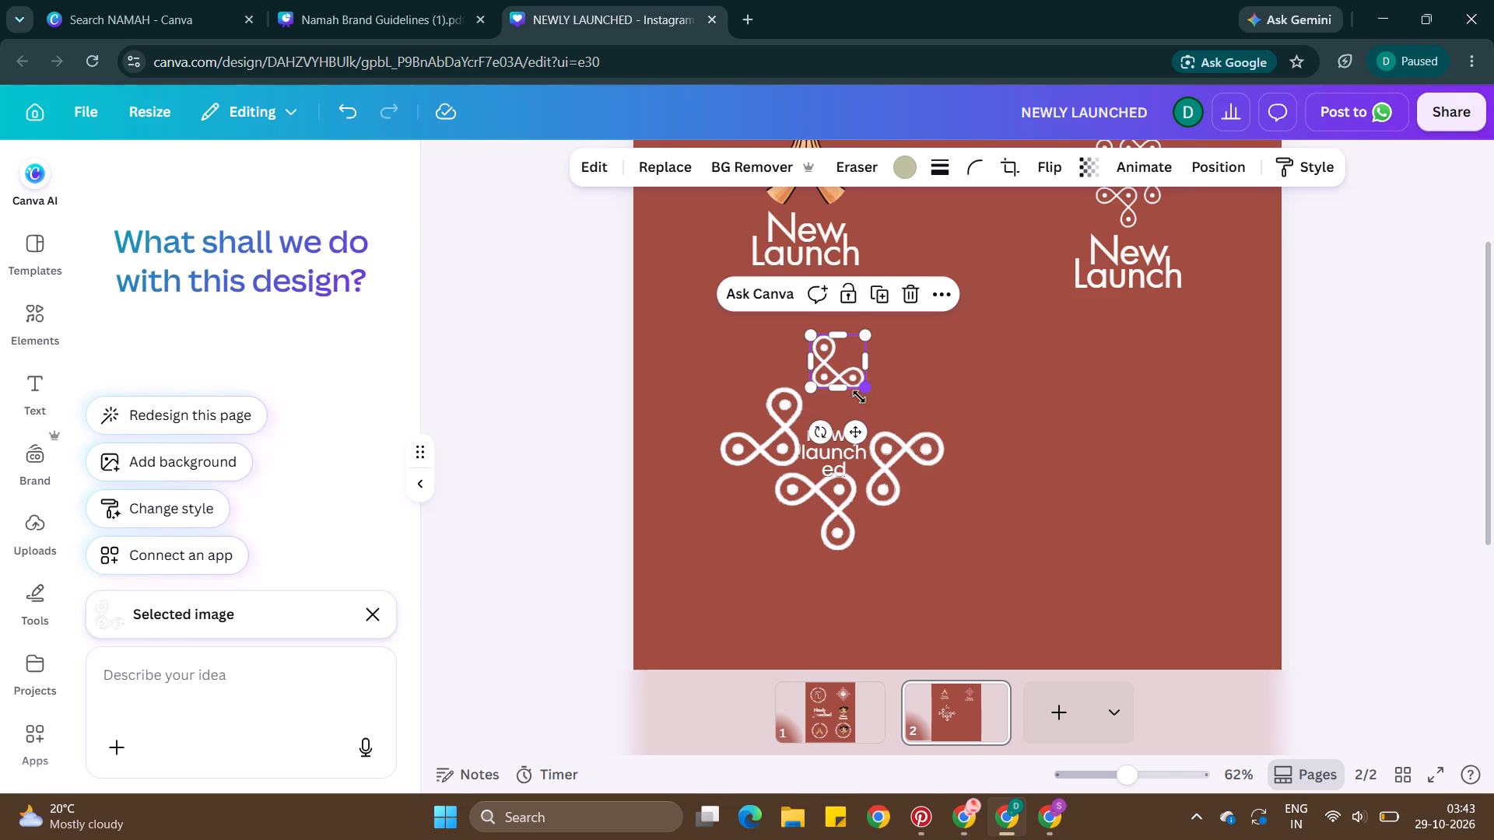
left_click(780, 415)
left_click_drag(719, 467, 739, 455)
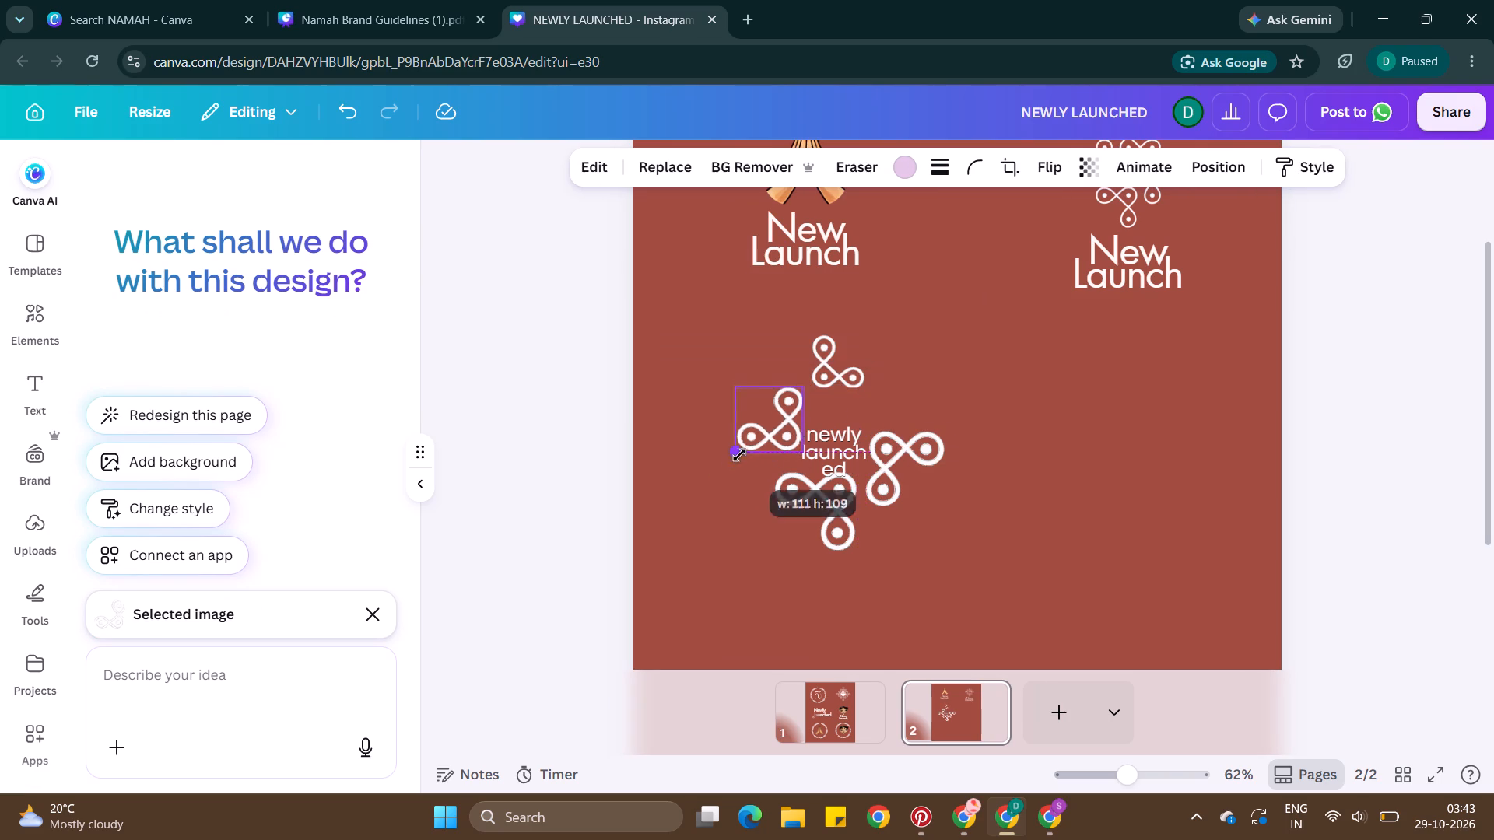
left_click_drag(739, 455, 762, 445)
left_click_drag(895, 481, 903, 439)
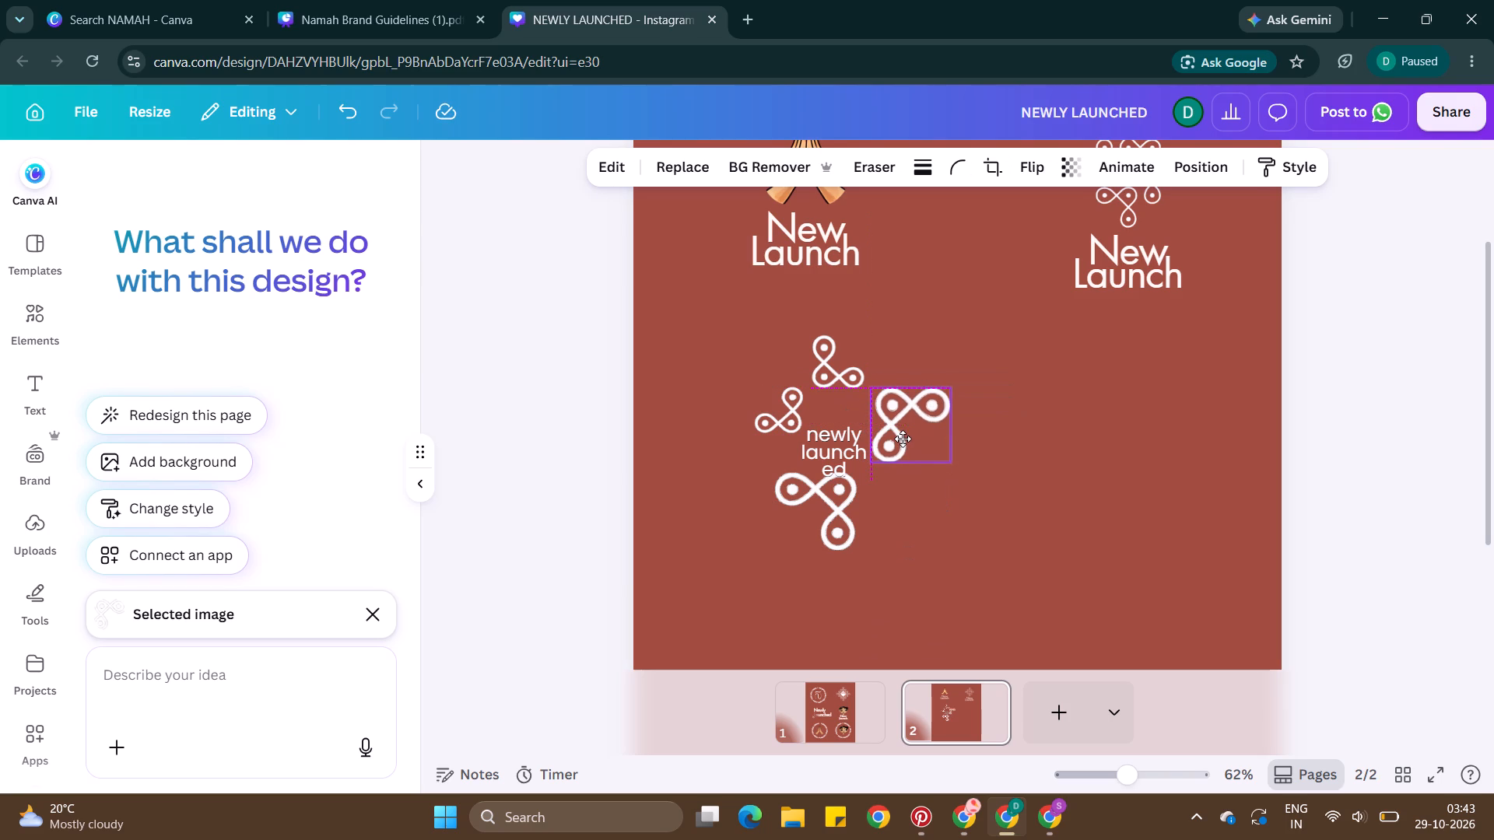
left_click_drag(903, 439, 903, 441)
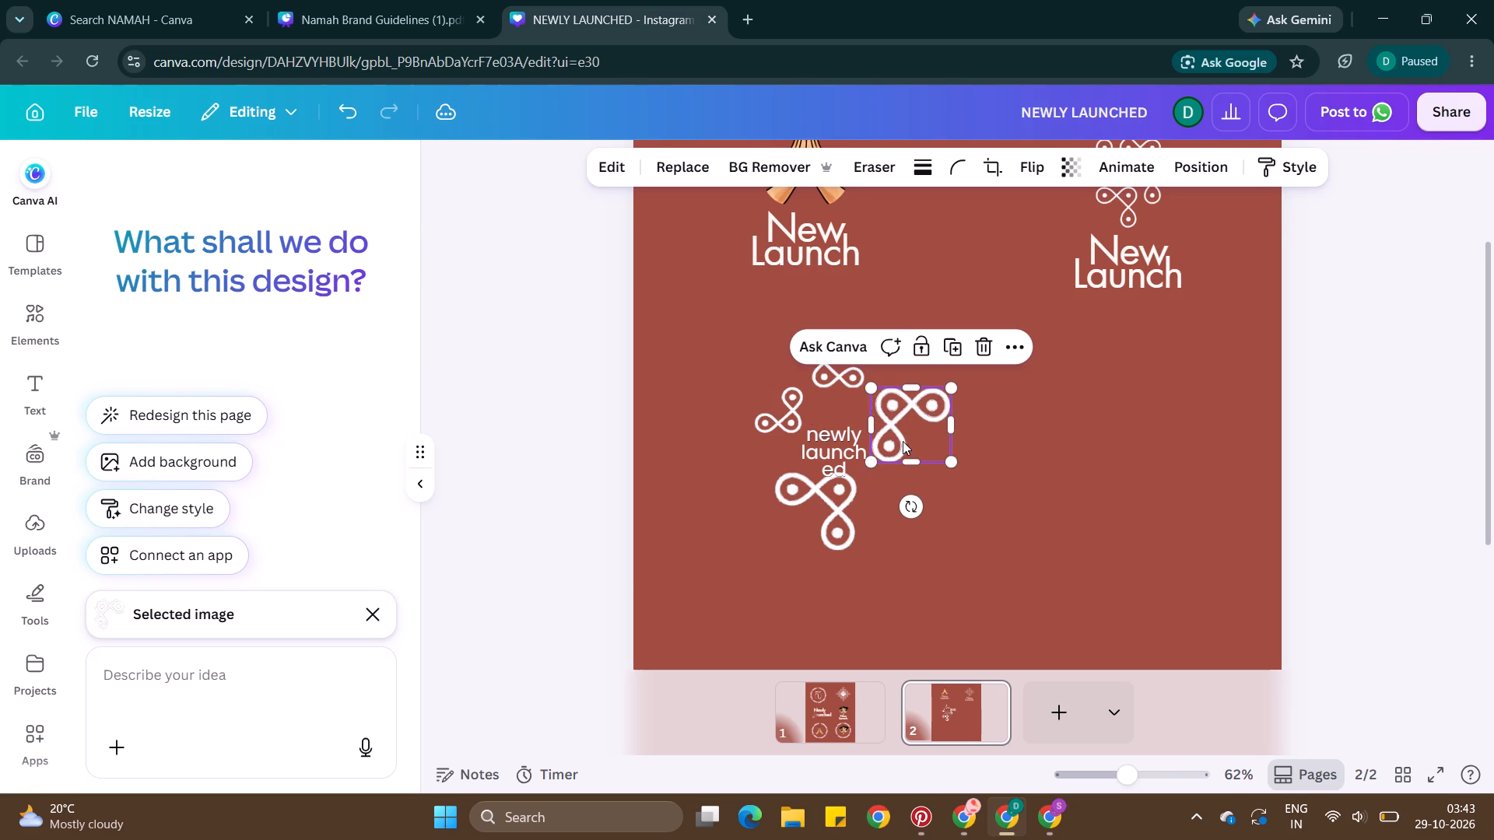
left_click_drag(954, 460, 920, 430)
Refit the "newly launched" text between the kolam pieces at font size 20, with its box widened to hold two lines.
left_click_drag(829, 463, 835, 429)
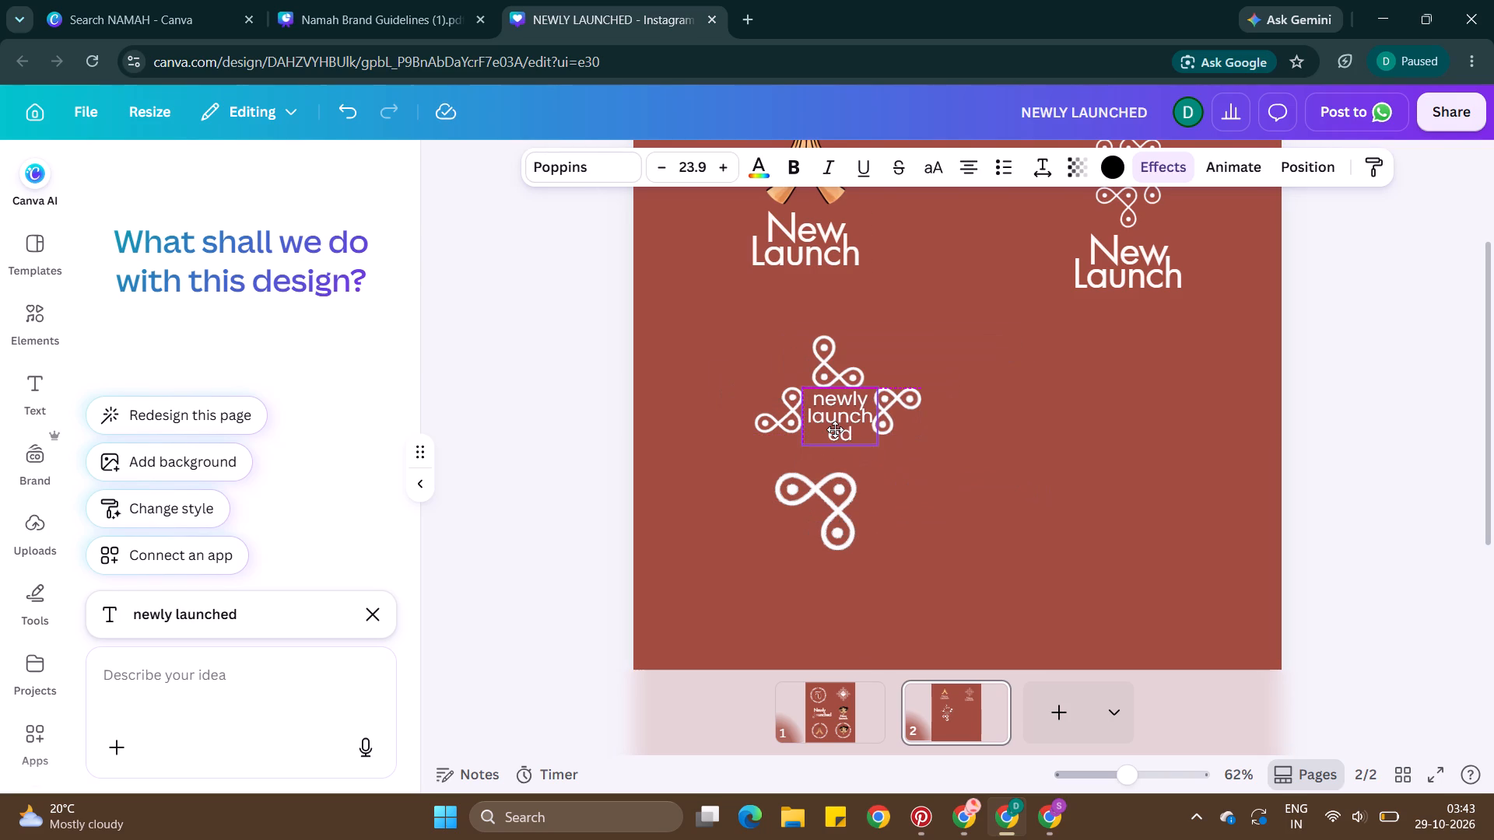
left_click_drag(835, 429, 835, 439)
scroll(829, 276, "up", 1)
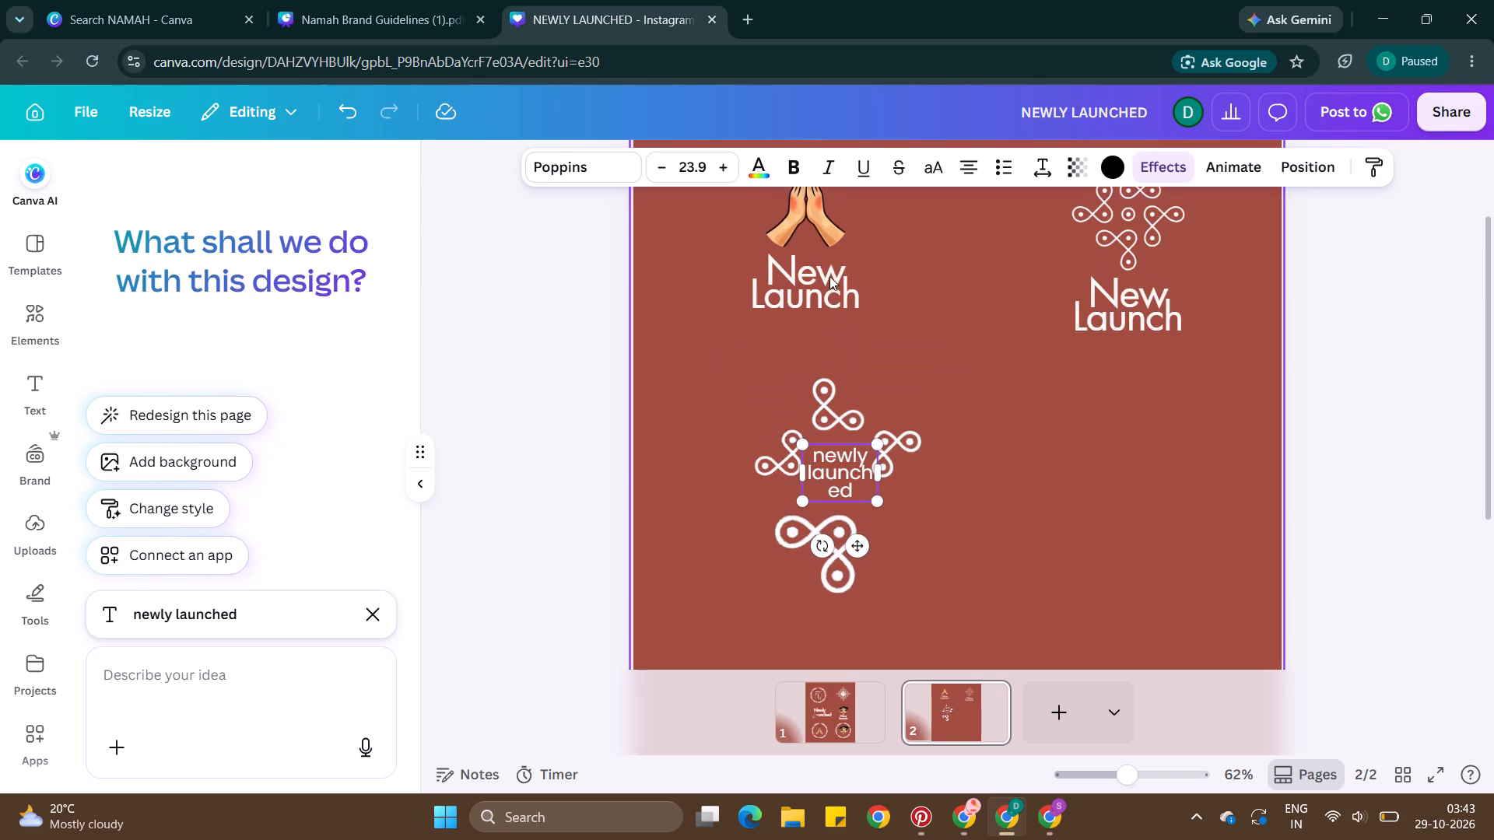
scroll(829, 276, "up", 1)
left_click(696, 169)
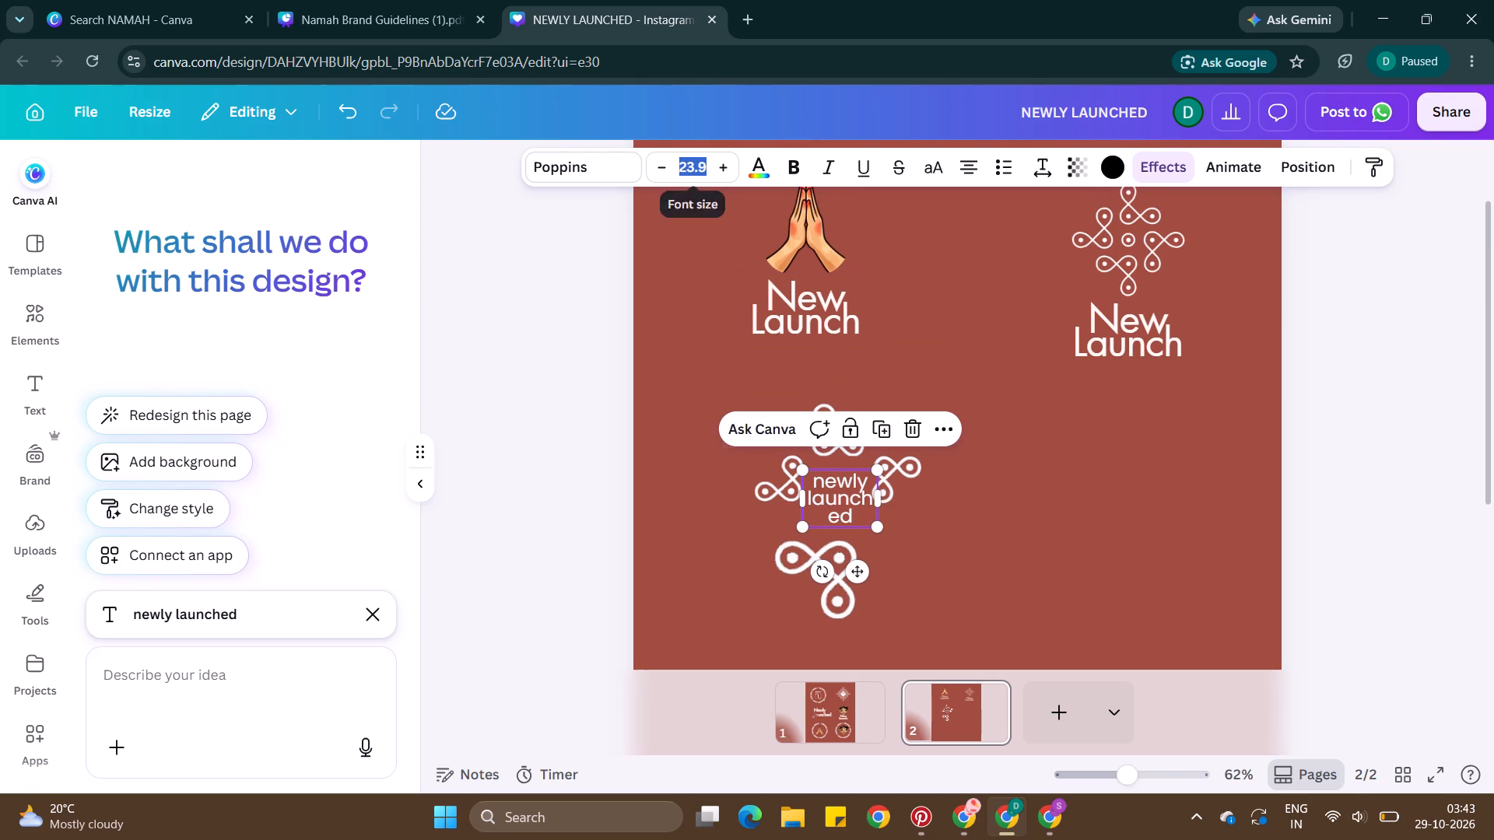
type("20")
key("Return")
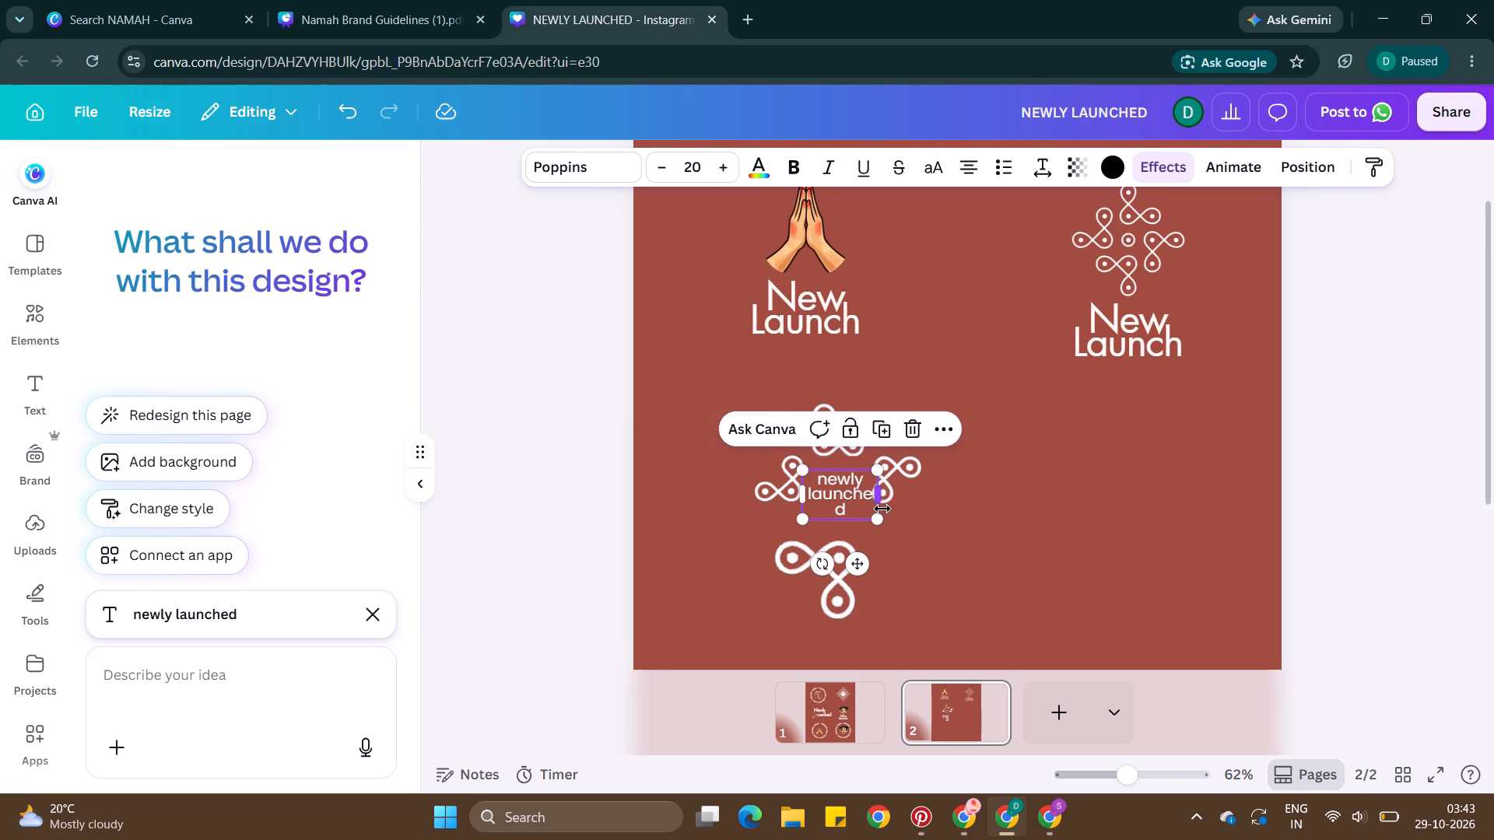
left_click_drag(801, 495, 793, 494)
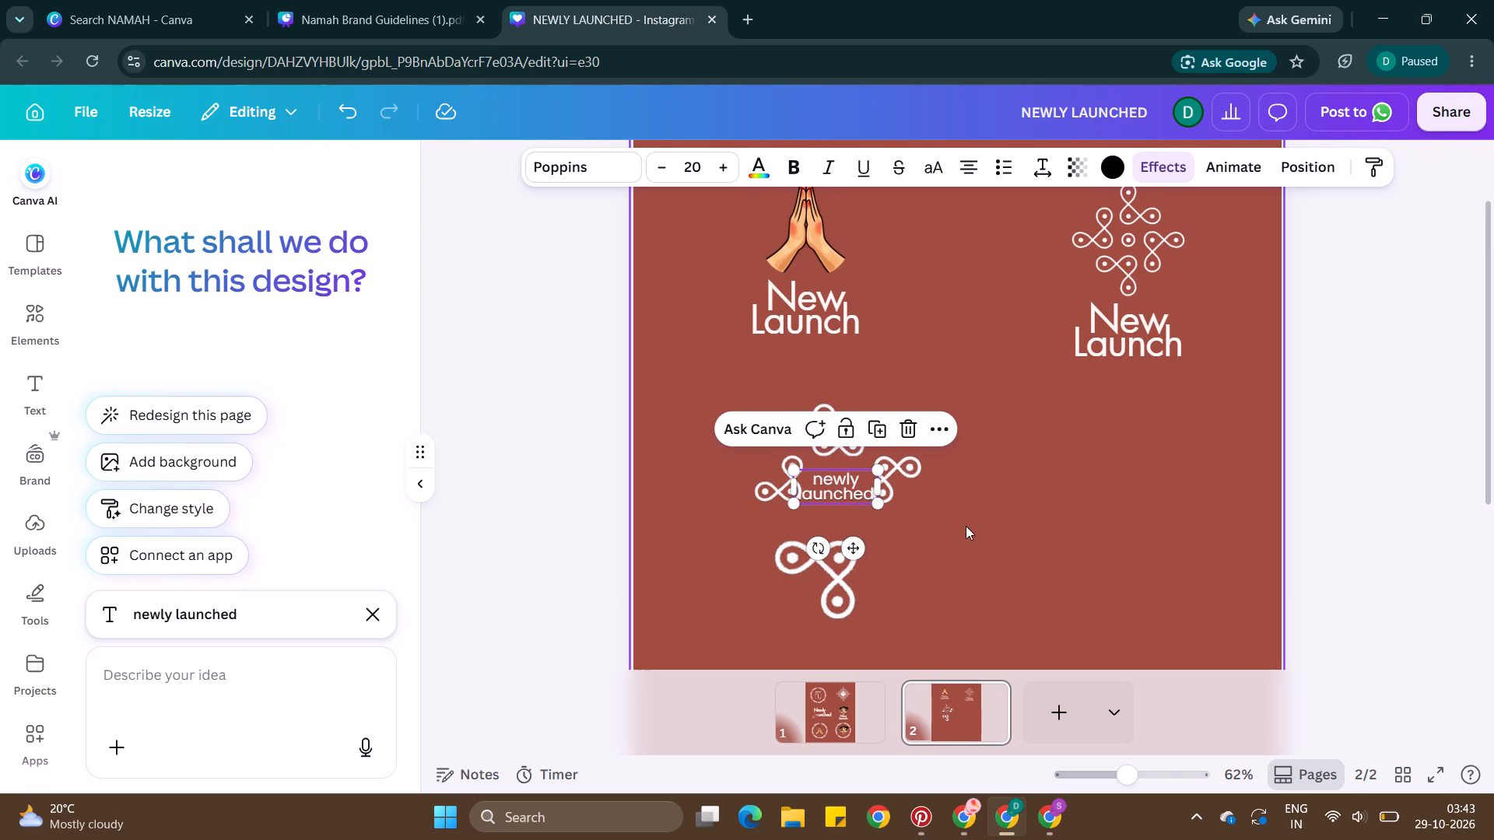
double_click(966, 526)
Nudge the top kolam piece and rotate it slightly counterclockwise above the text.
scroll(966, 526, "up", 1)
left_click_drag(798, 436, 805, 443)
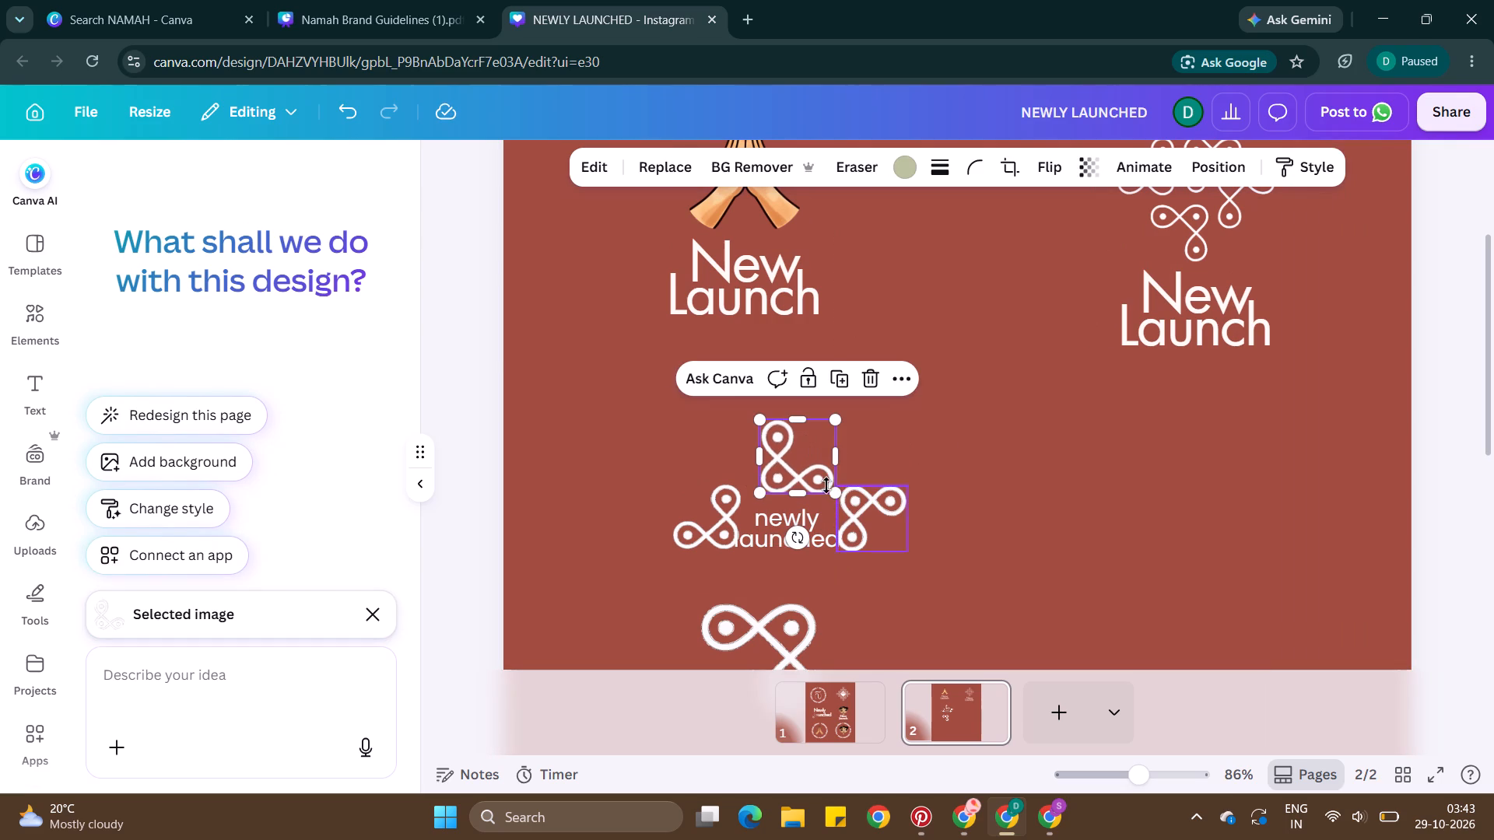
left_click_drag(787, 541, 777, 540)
Delete all four separate kolam pieces surrounding the "newly launched" text.
left_click(877, 532)
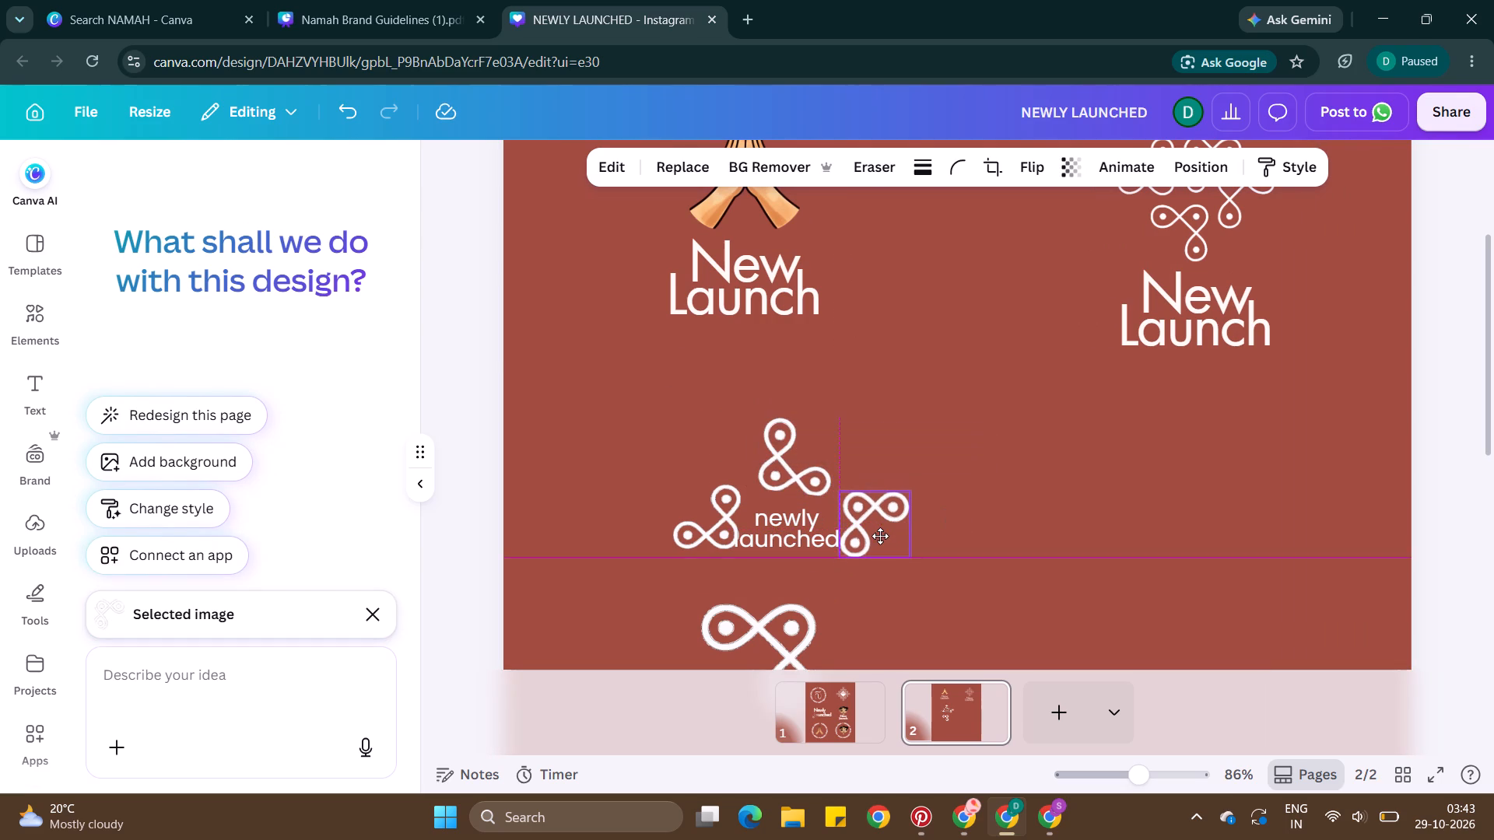
key("BackSpace")
left_click(808, 479)
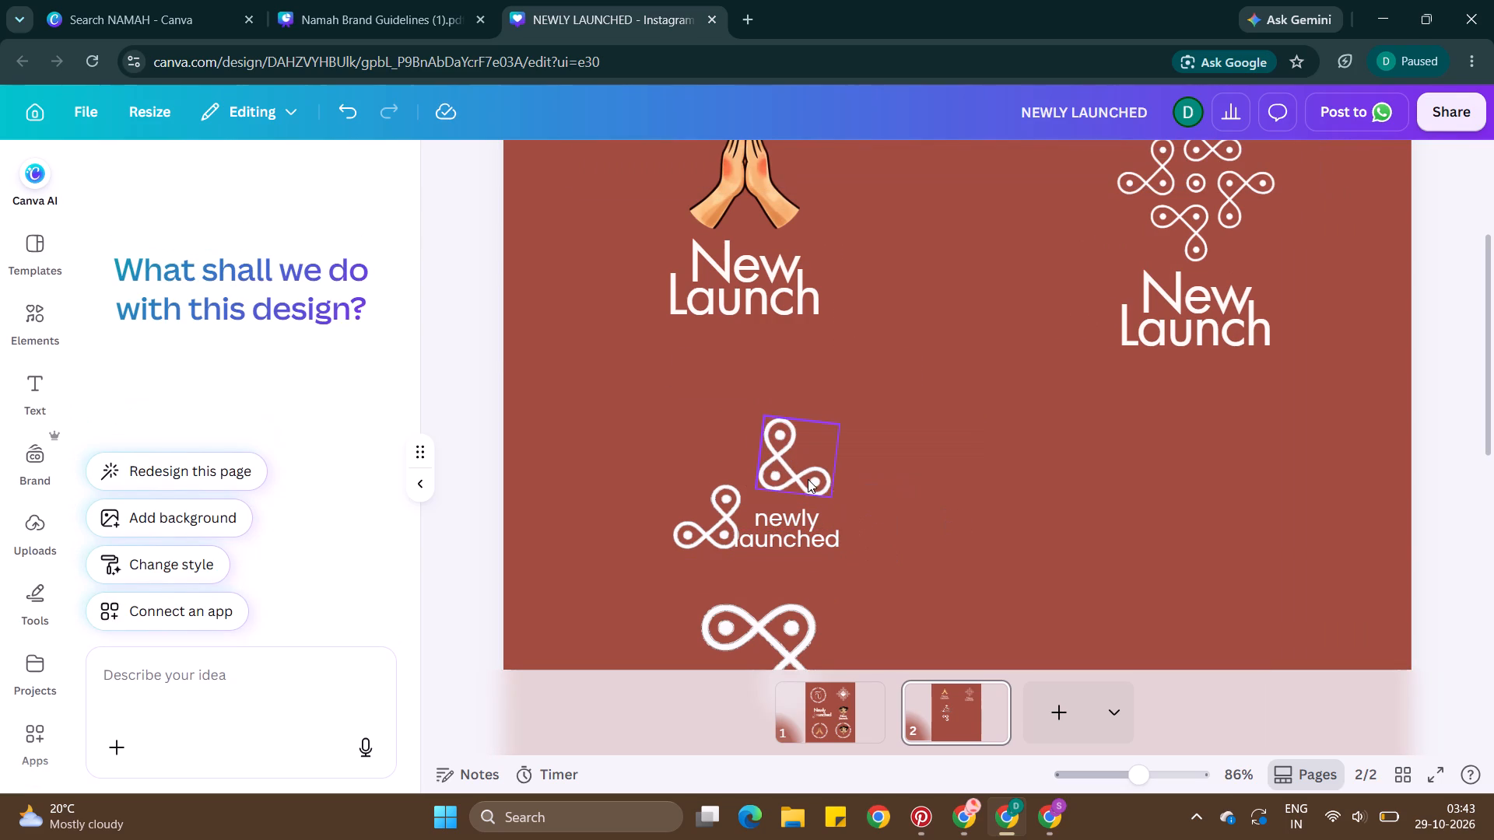
key("equal")
left_click(711, 551)
key("BackSpace")
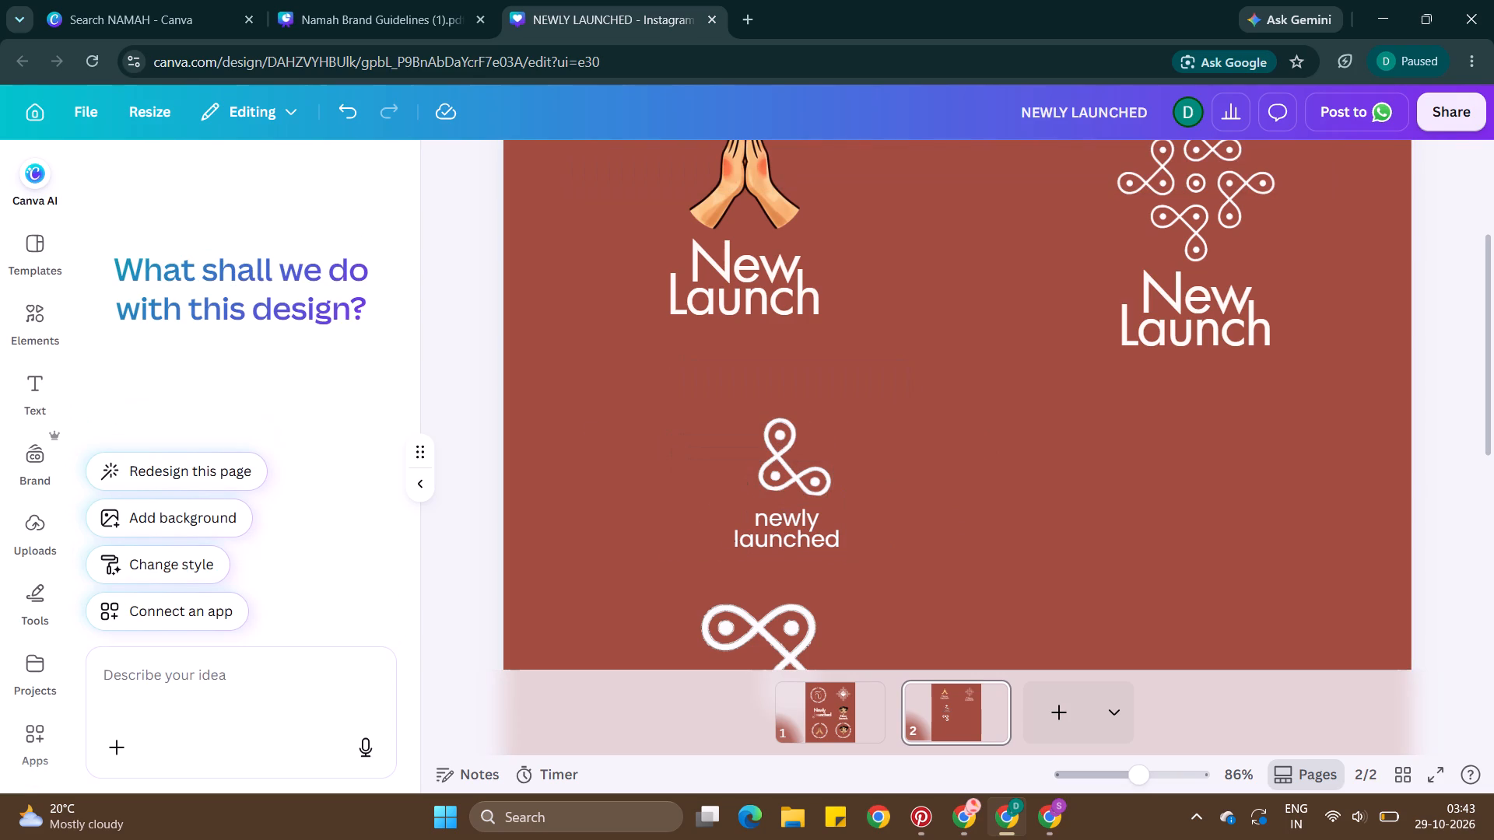
left_click(786, 485)
key("BackSpace")
left_click(772, 636)
key("BackSpace")
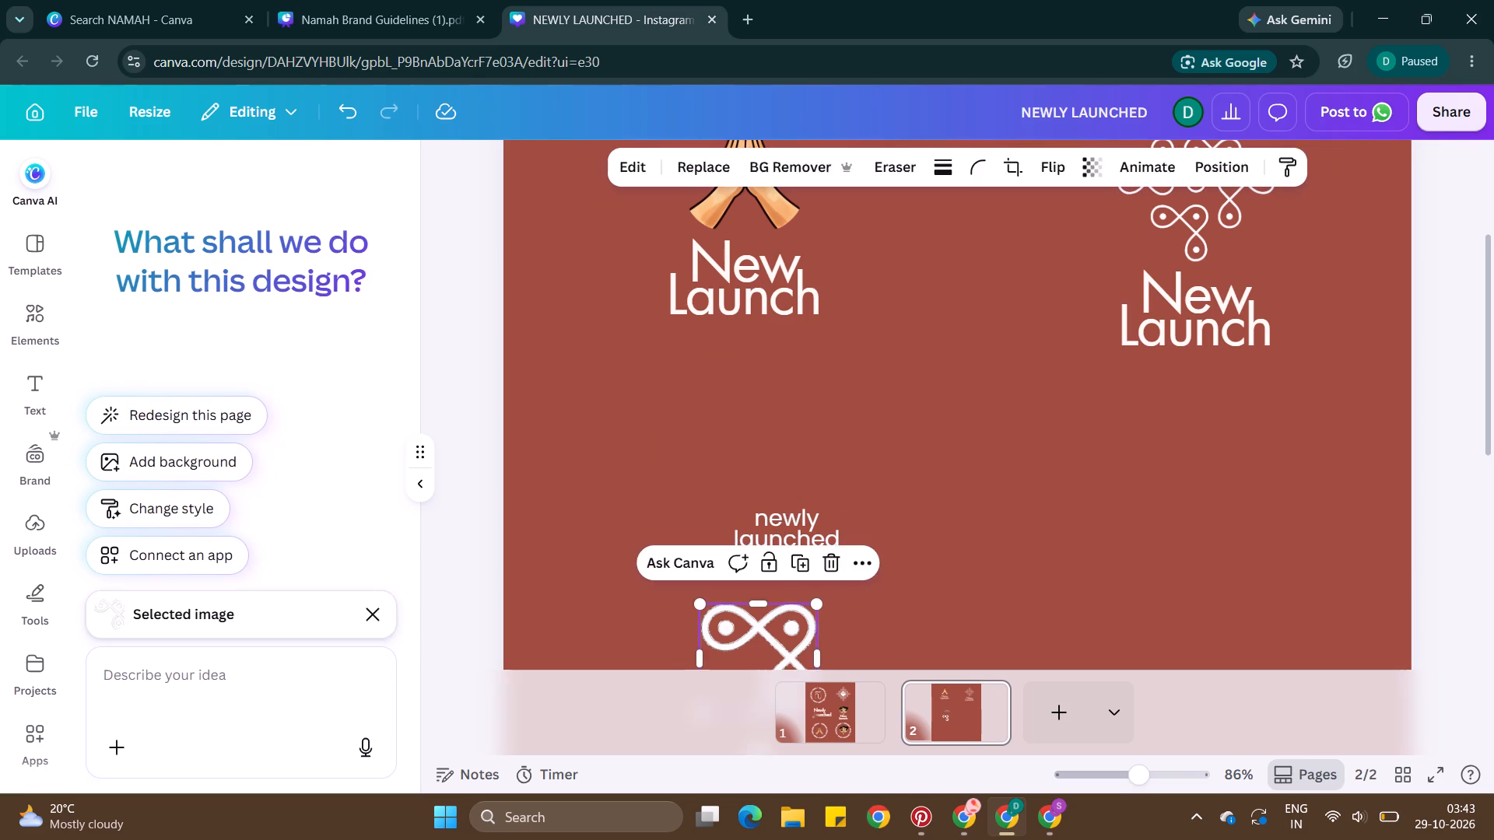
Duplicate the full kolam motif from the second badge, enlarge it and center it around the "newly launched" text.
left_click(1201, 189)
key("ctrl+c")
key("ctrl+v")
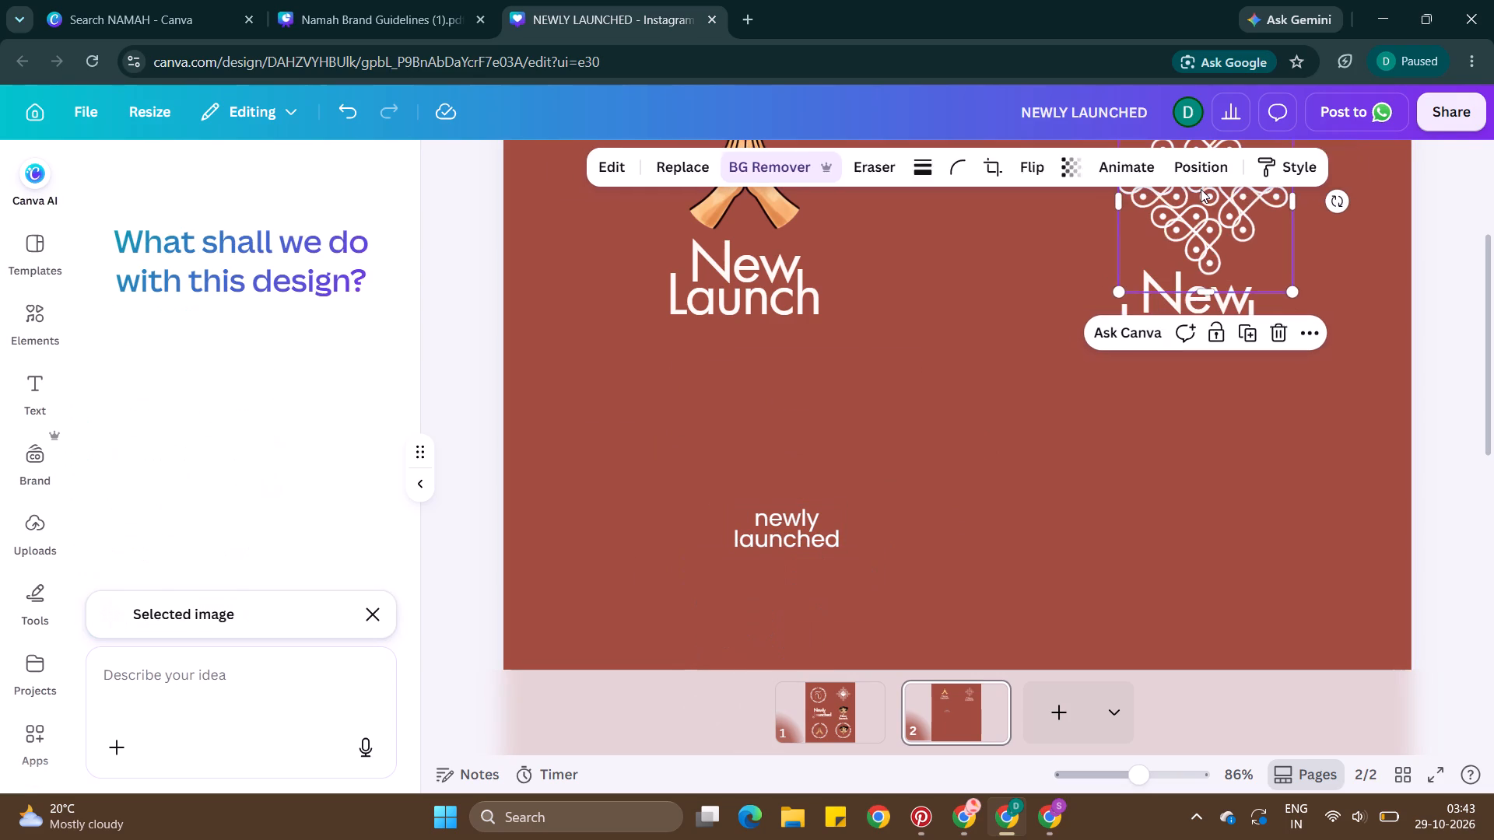
left_click_drag(1201, 189, 747, 520)
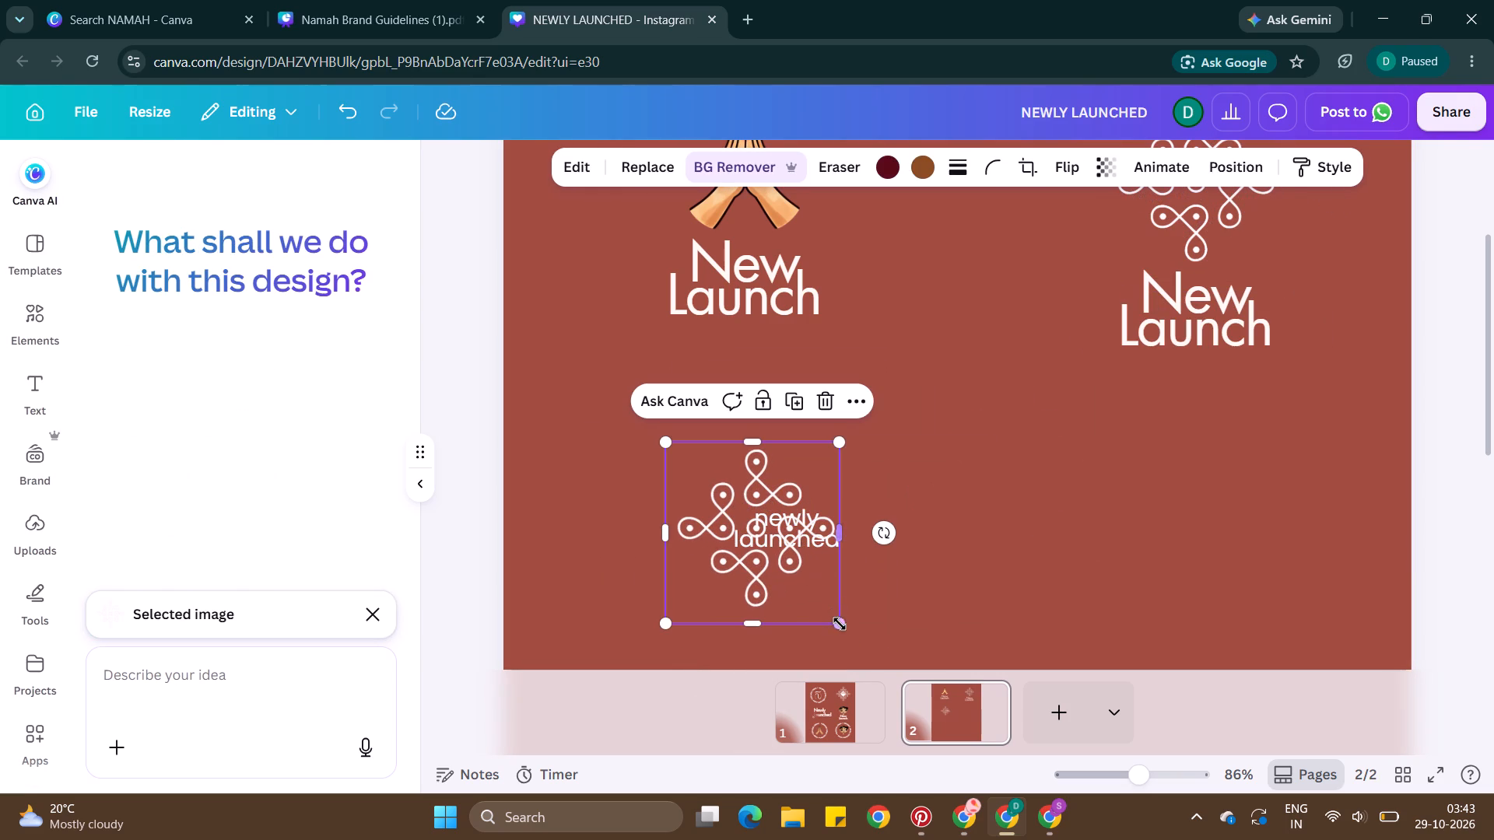
left_click_drag(840, 624, 893, 665)
left_click_drag(819, 555, 815, 541)
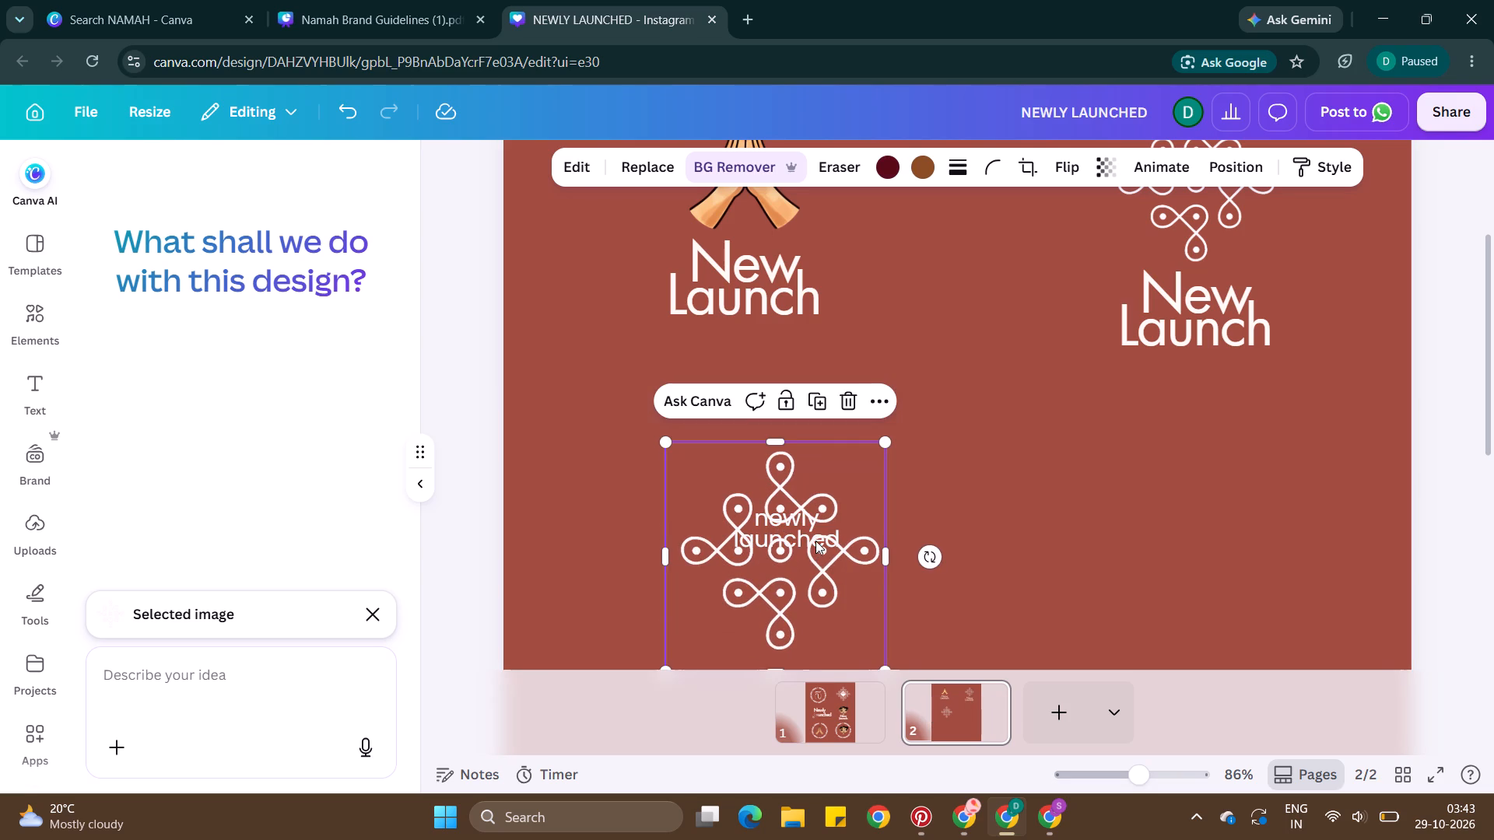
left_click_drag(815, 541, 812, 533)
left_click_drag(872, 646, 912, 682)
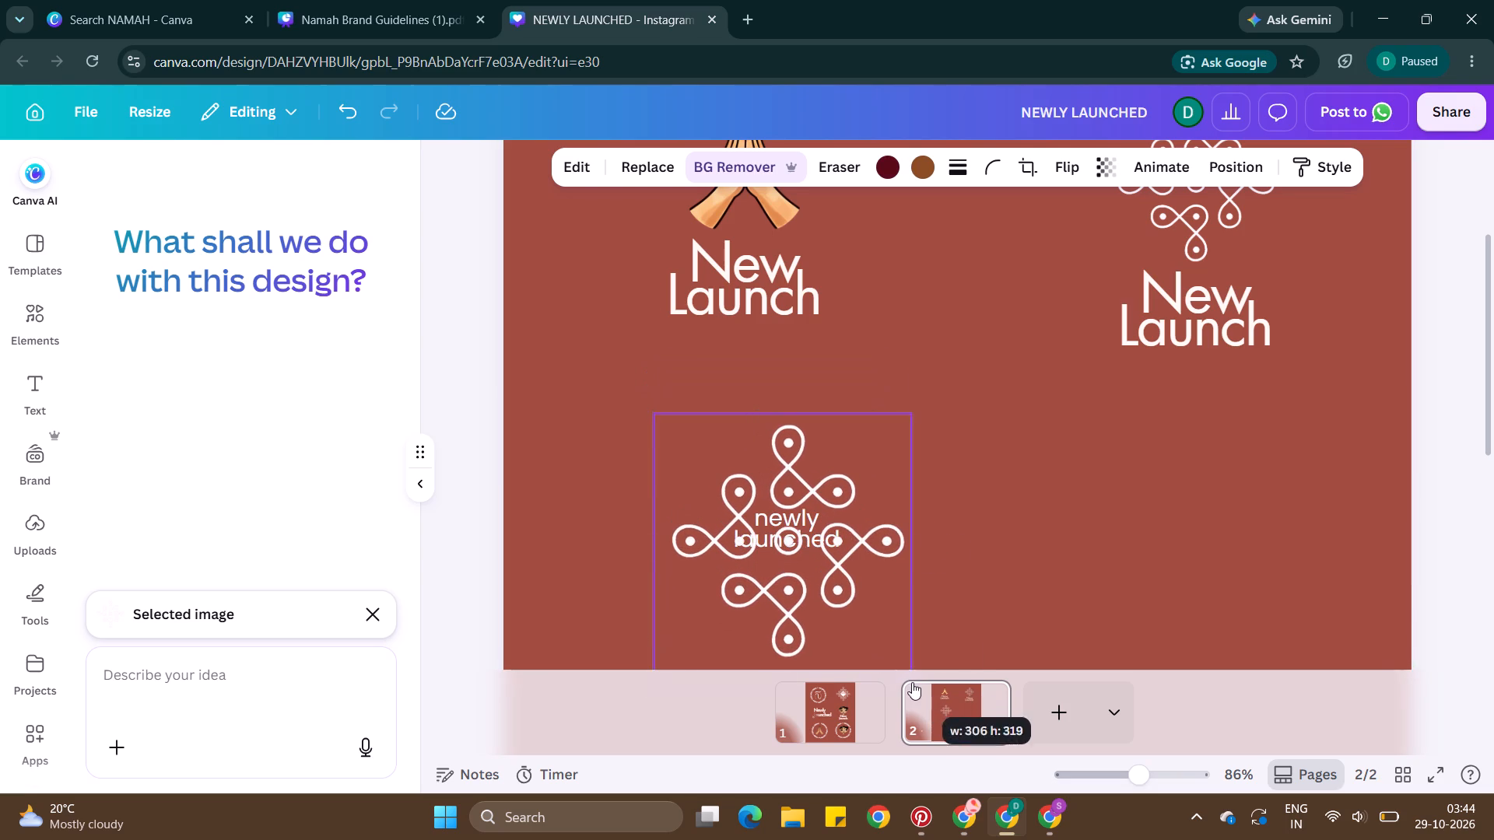
left_click_drag(854, 576, 843, 572)
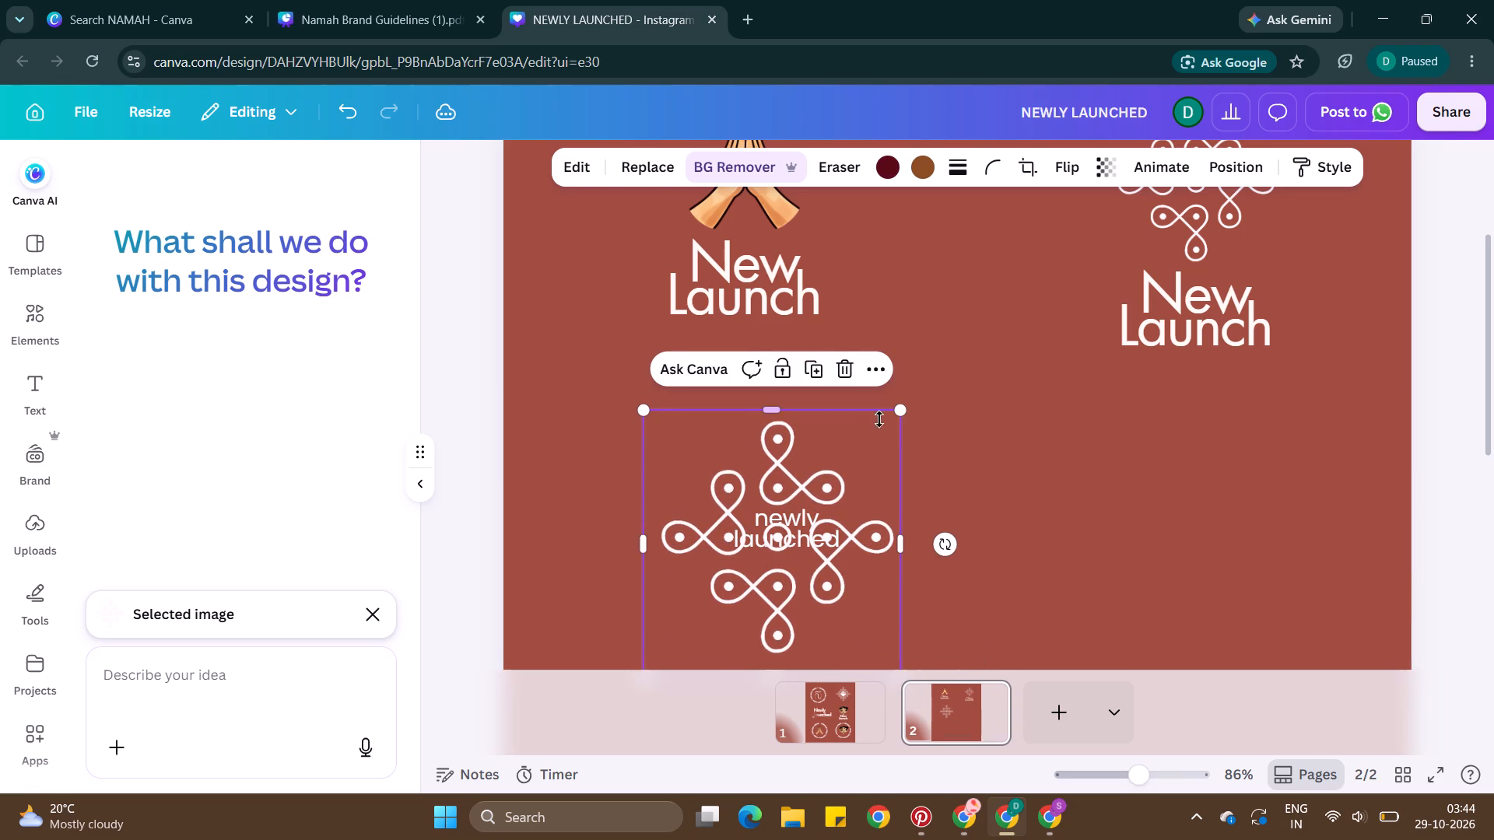
left_click_drag(901, 415, 942, 393)
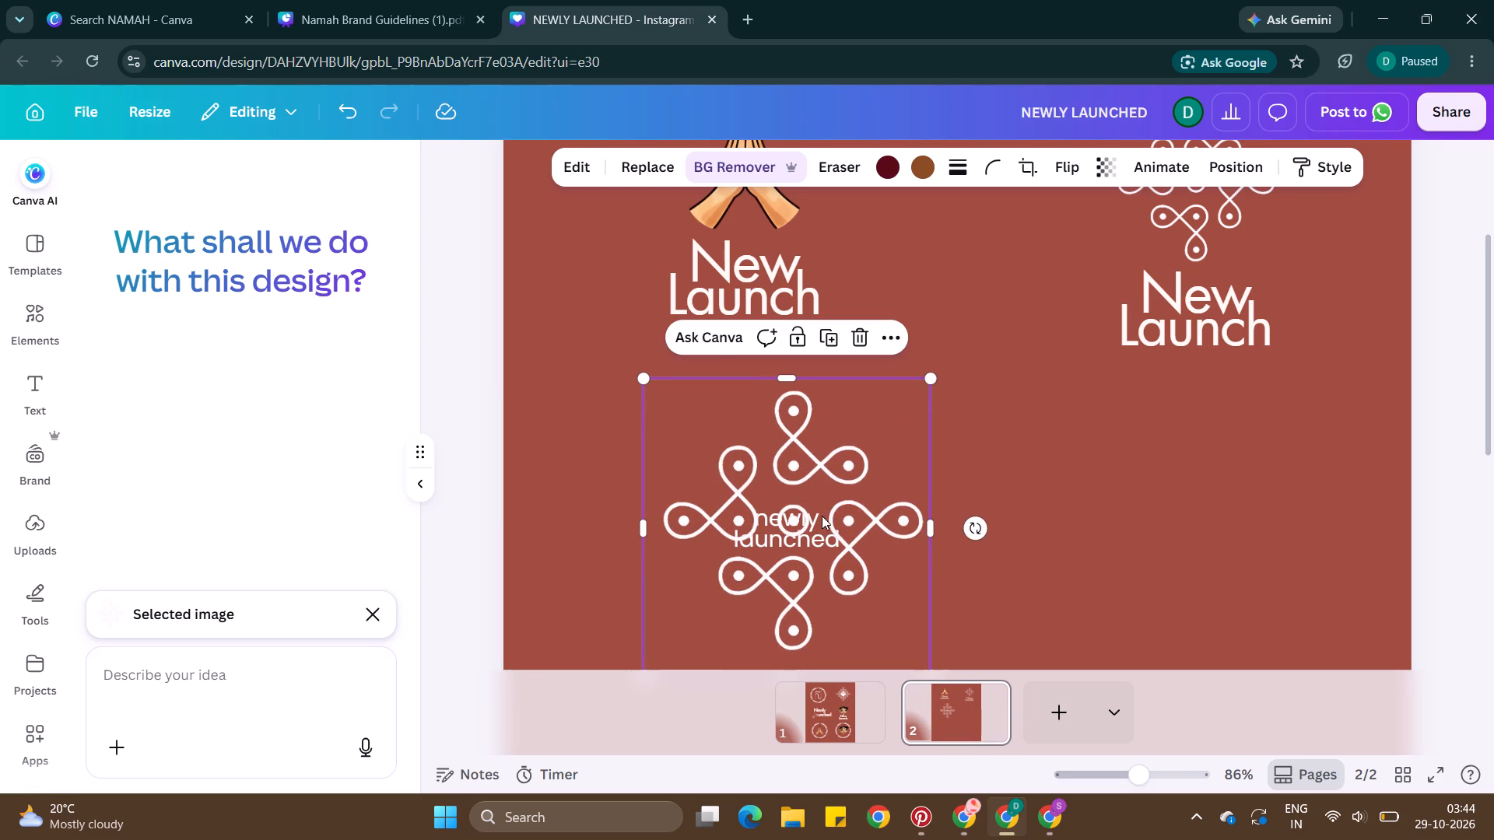
left_click_drag(822, 516, 814, 527)
Erase the center dot and circle from the enlarged kolam using the Pixel Eraser at size 20.
left_click(850, 165)
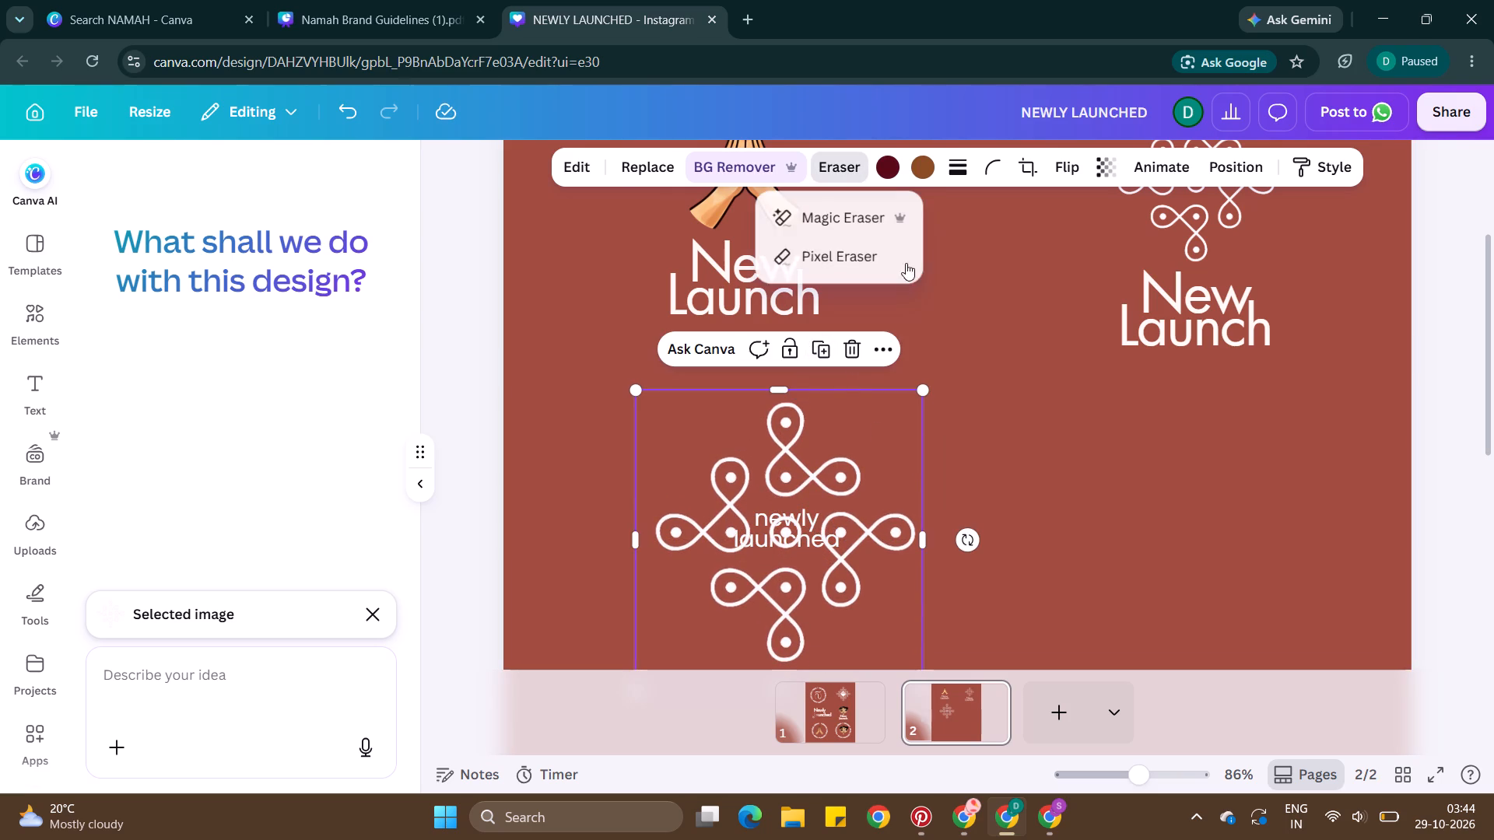
left_click(857, 259)
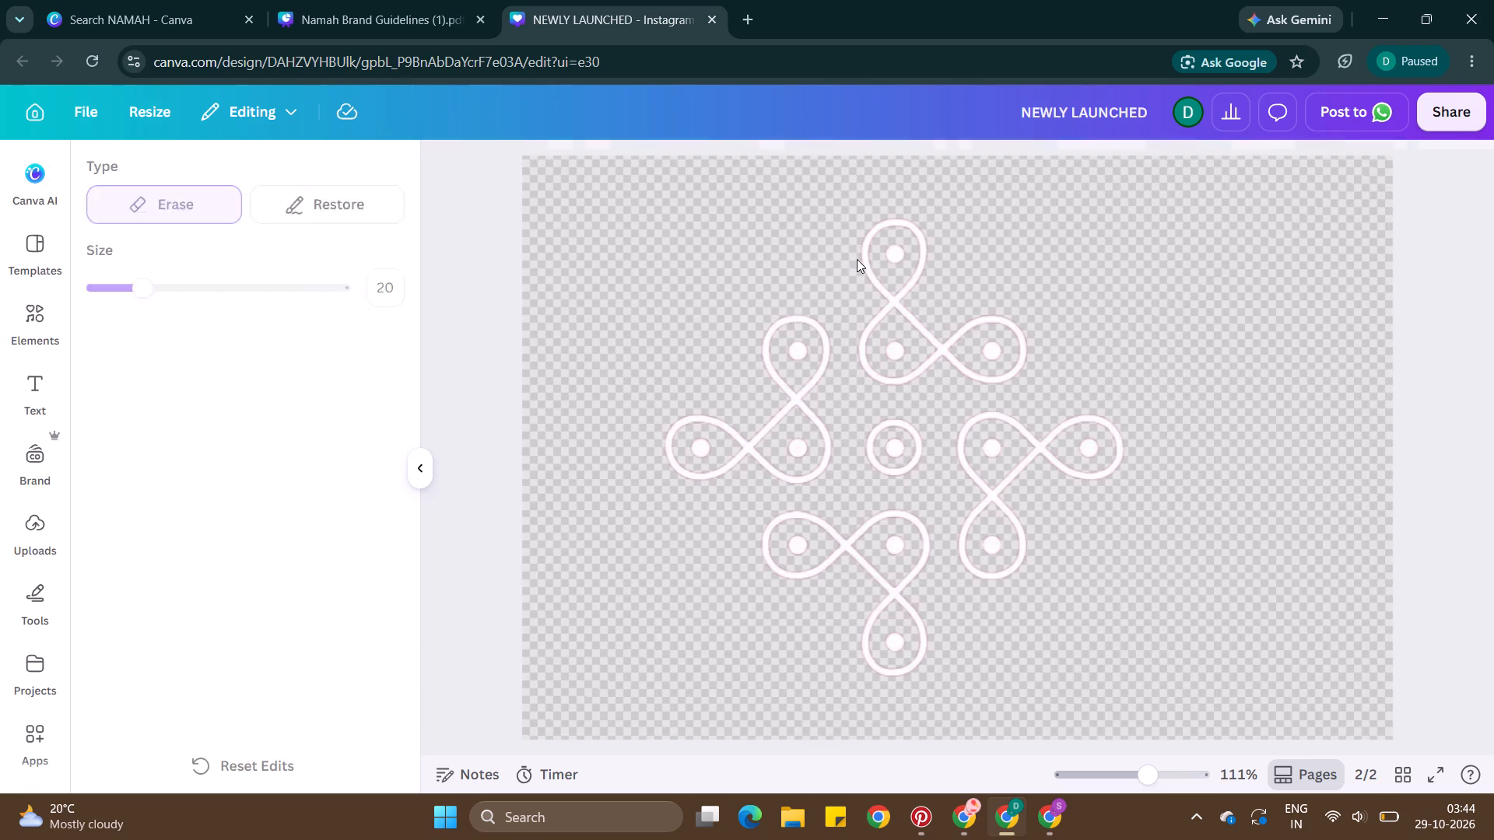
left_click_drag(891, 449, 873, 438)
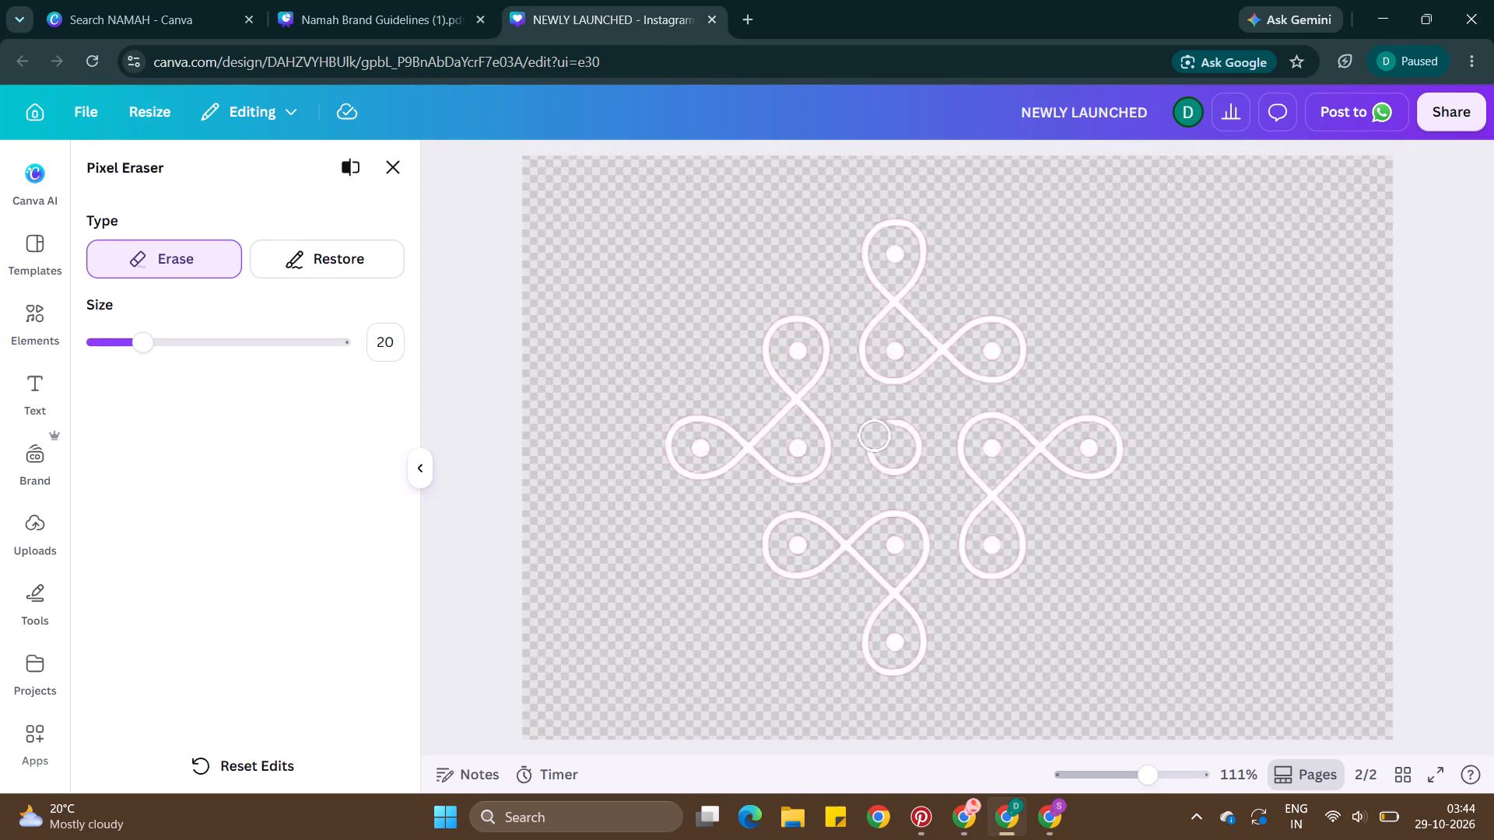
left_click_drag(873, 438, 898, 429)
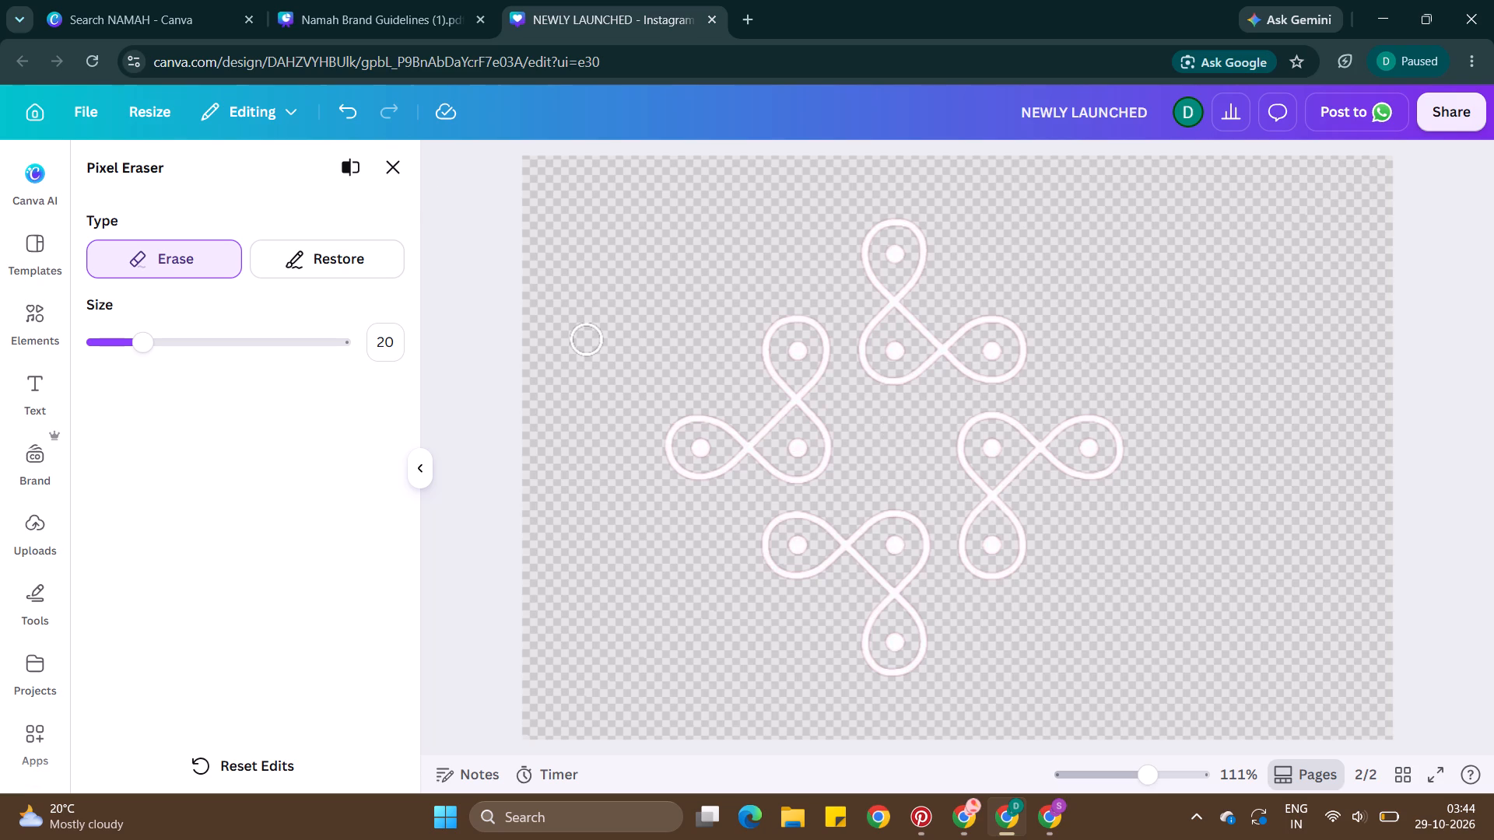
left_click(385, 159)
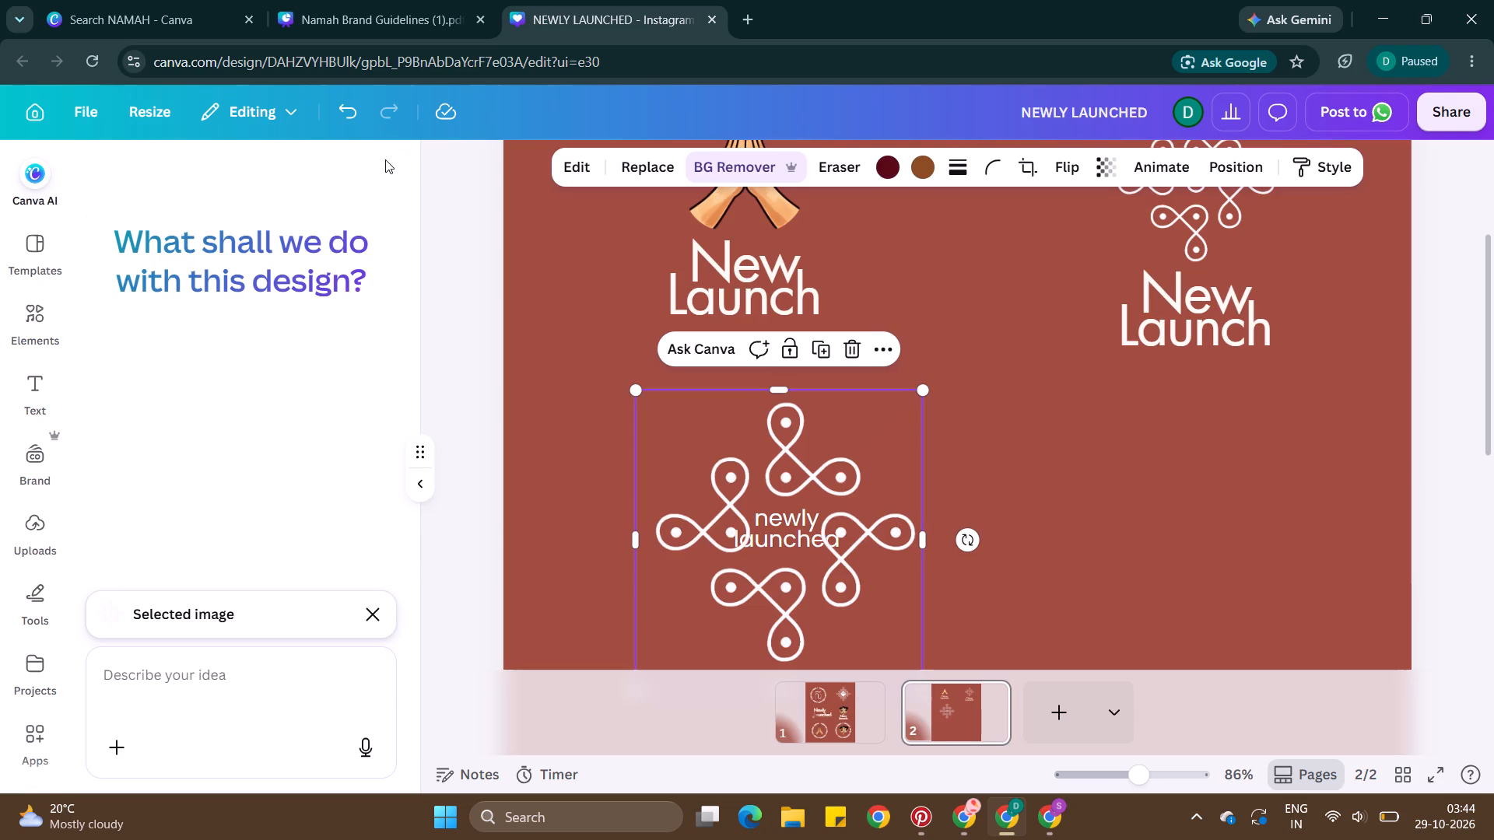
Send the enlarged kolam image behind the "newly launched" text.
double_click(1003, 495)
left_click(813, 520)
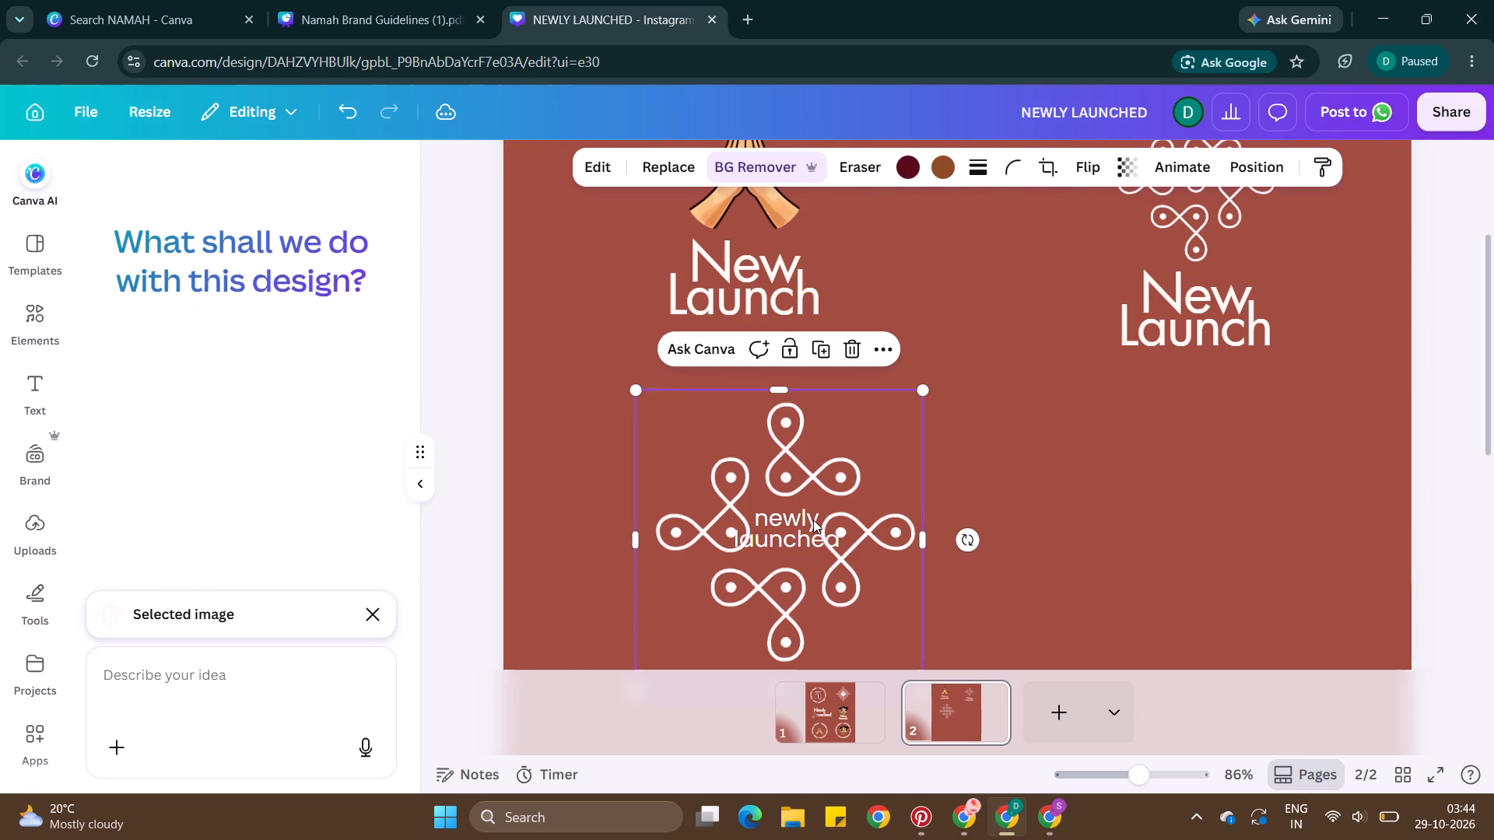
key("ctrl+alt+bracketleft")
Replace the kolam's center text with "new launch" split over two lines.
left_click(819, 528)
double_click(819, 528)
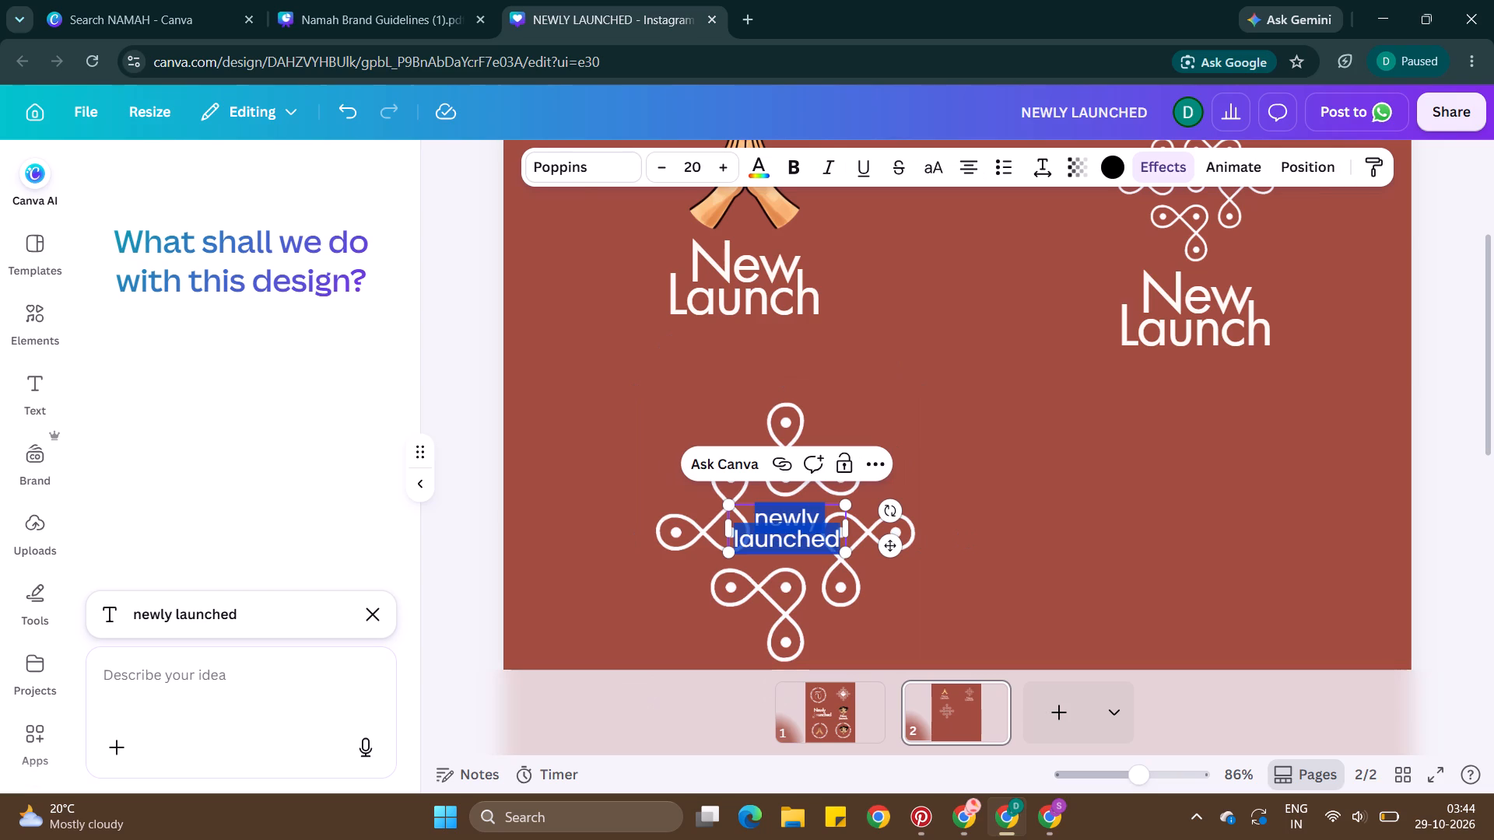
type("new")
key("space")
key("Return")
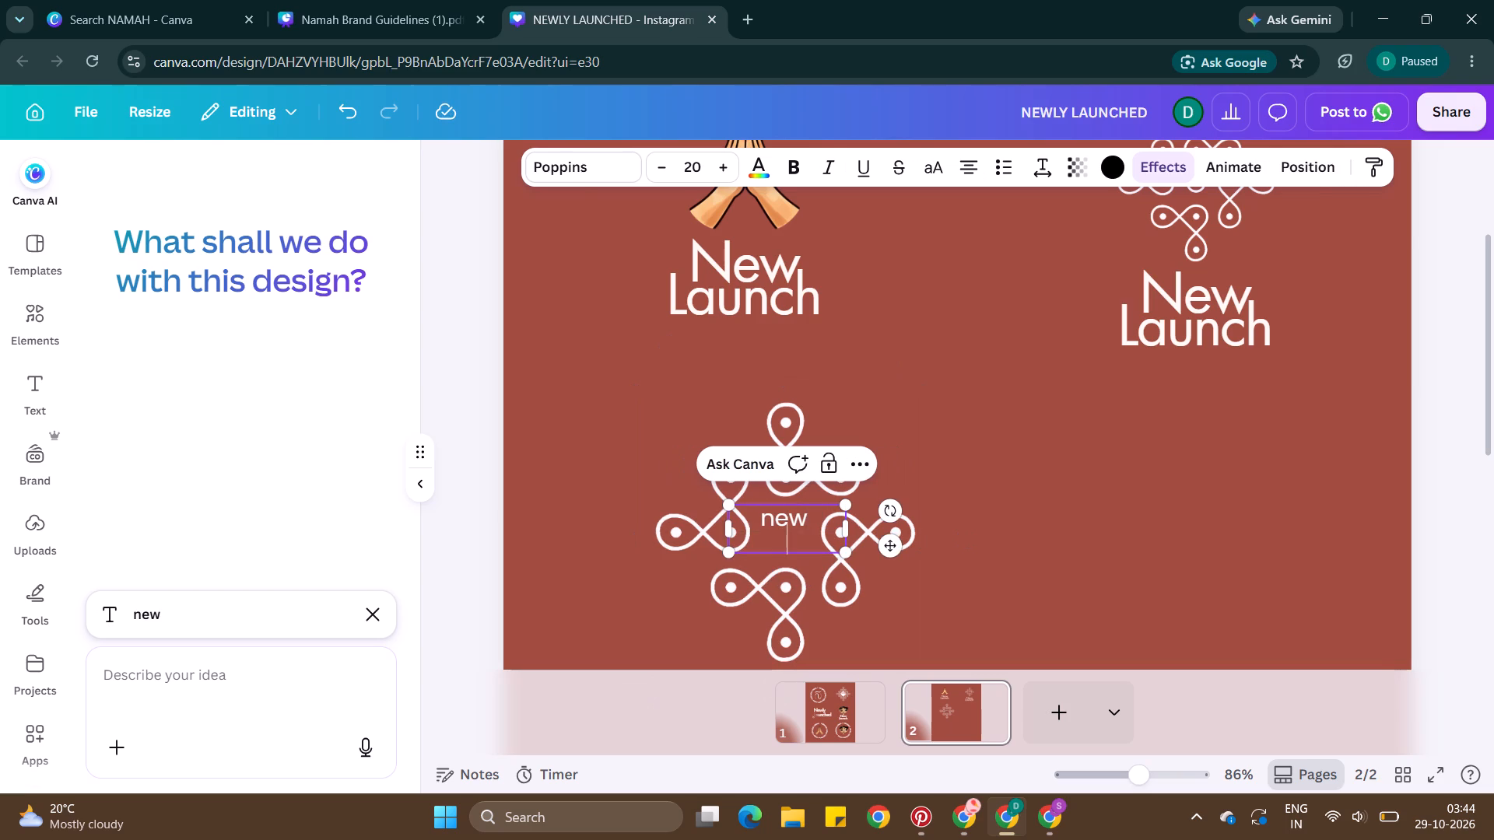
type("launcg")
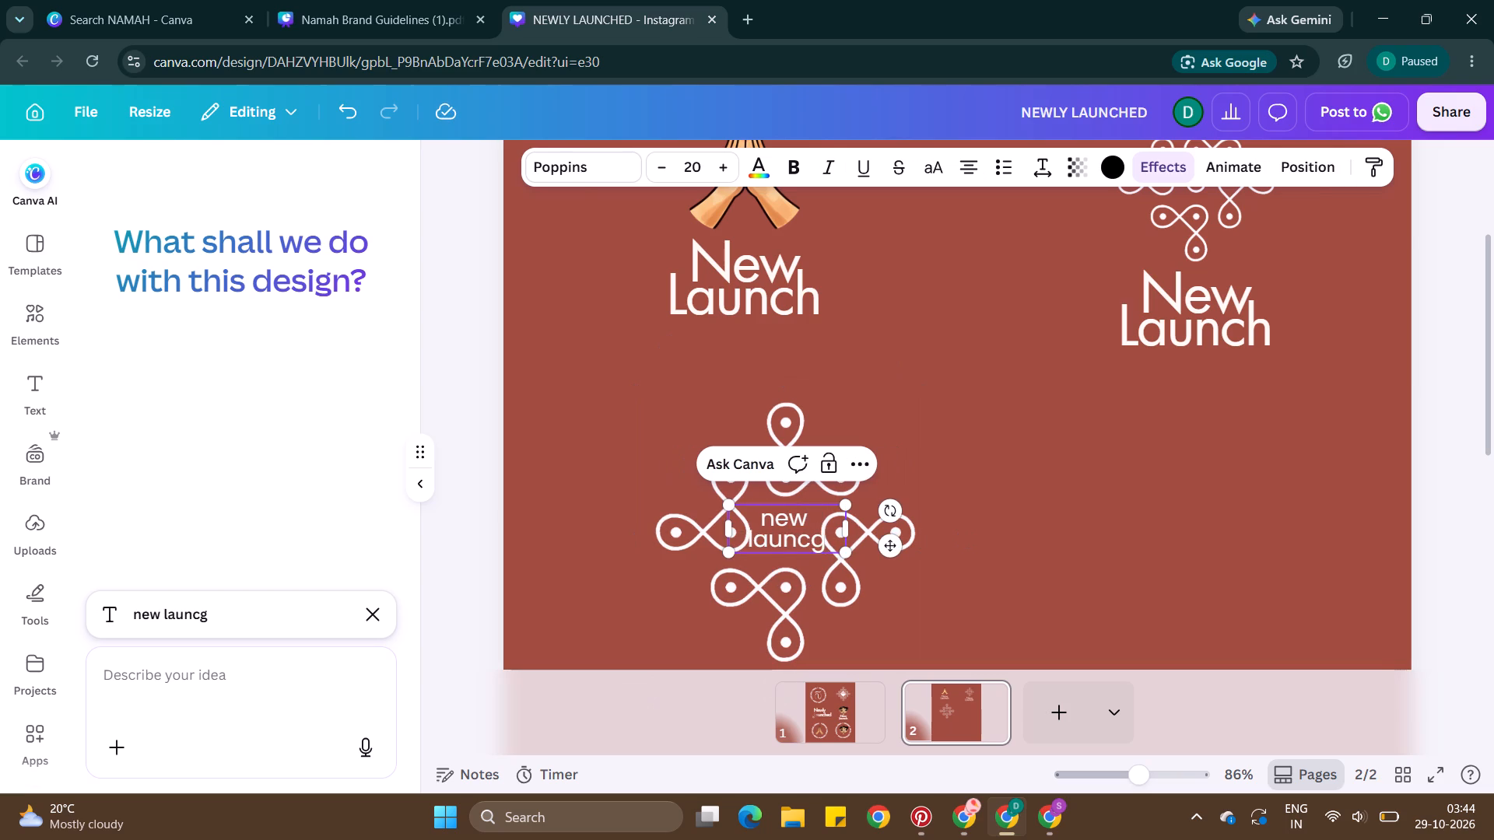
key("BackSpace")
key("h")
Set the "new launch" text's font size to 17 and deselect it.
key("ctrl+a")
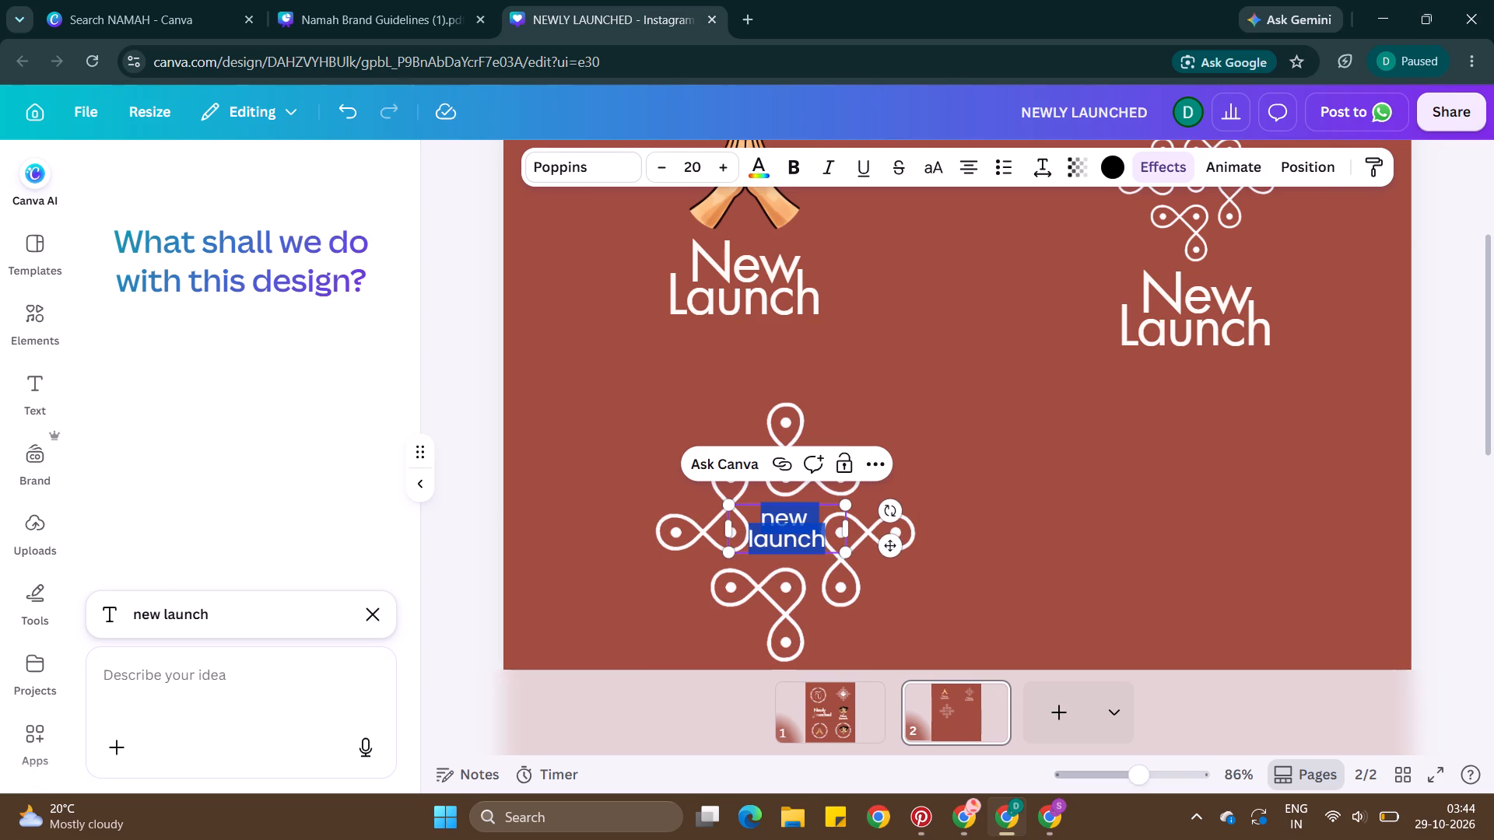
left_click(700, 160)
type("17")
key("Return")
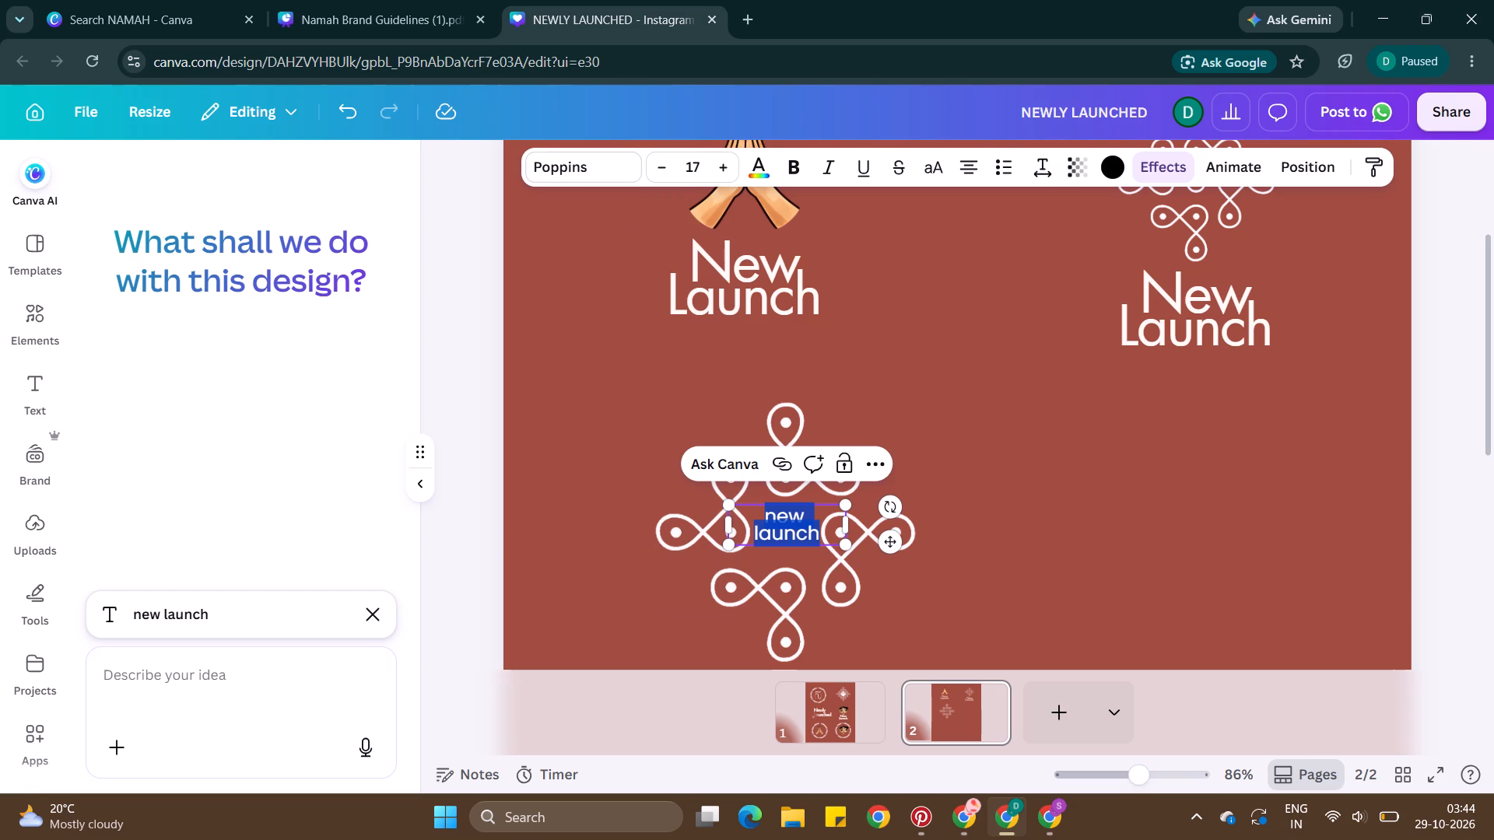
left_click(1131, 527)
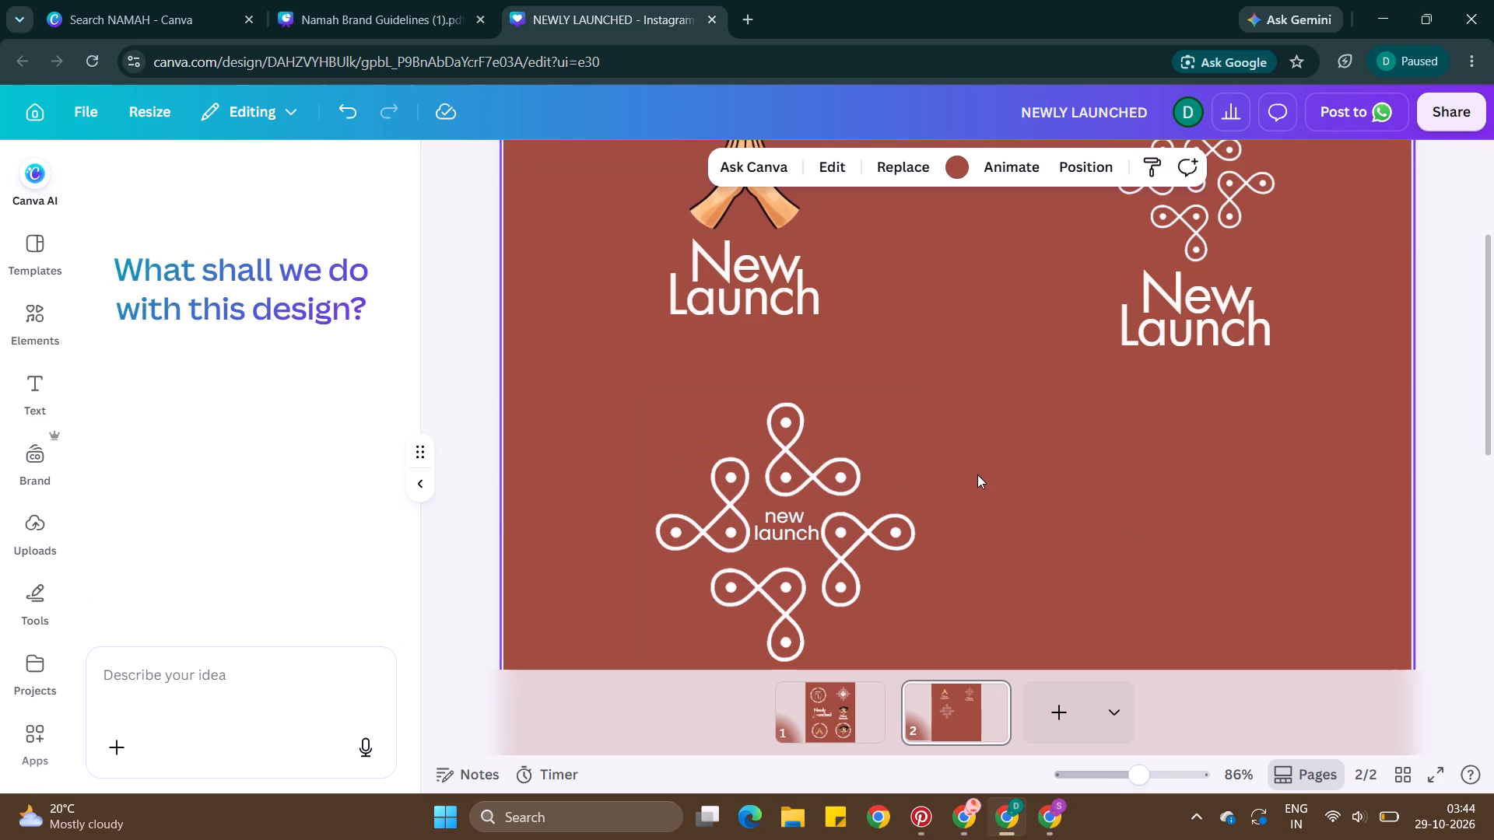
double_click(977, 474)
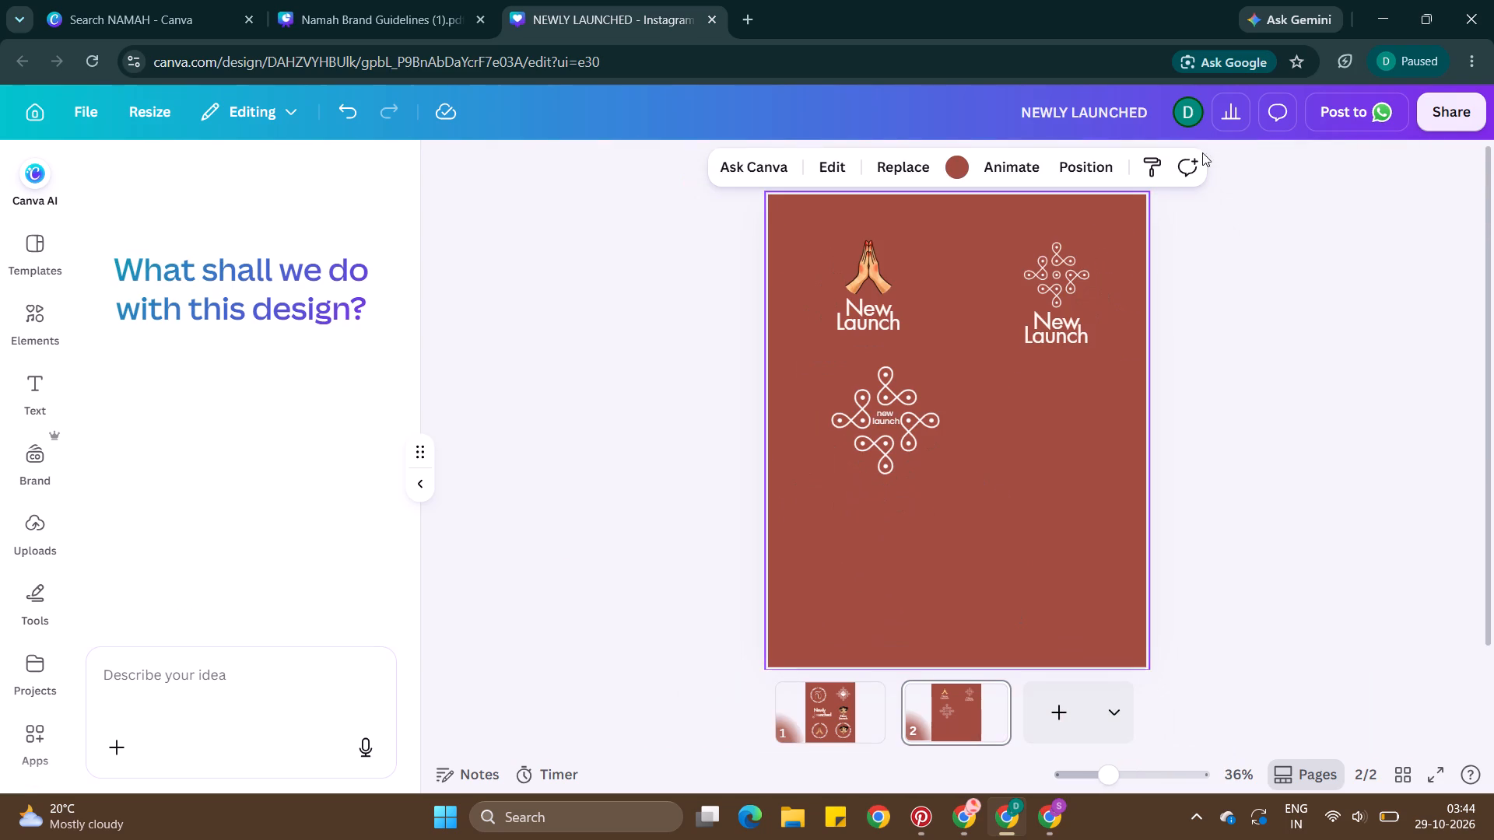
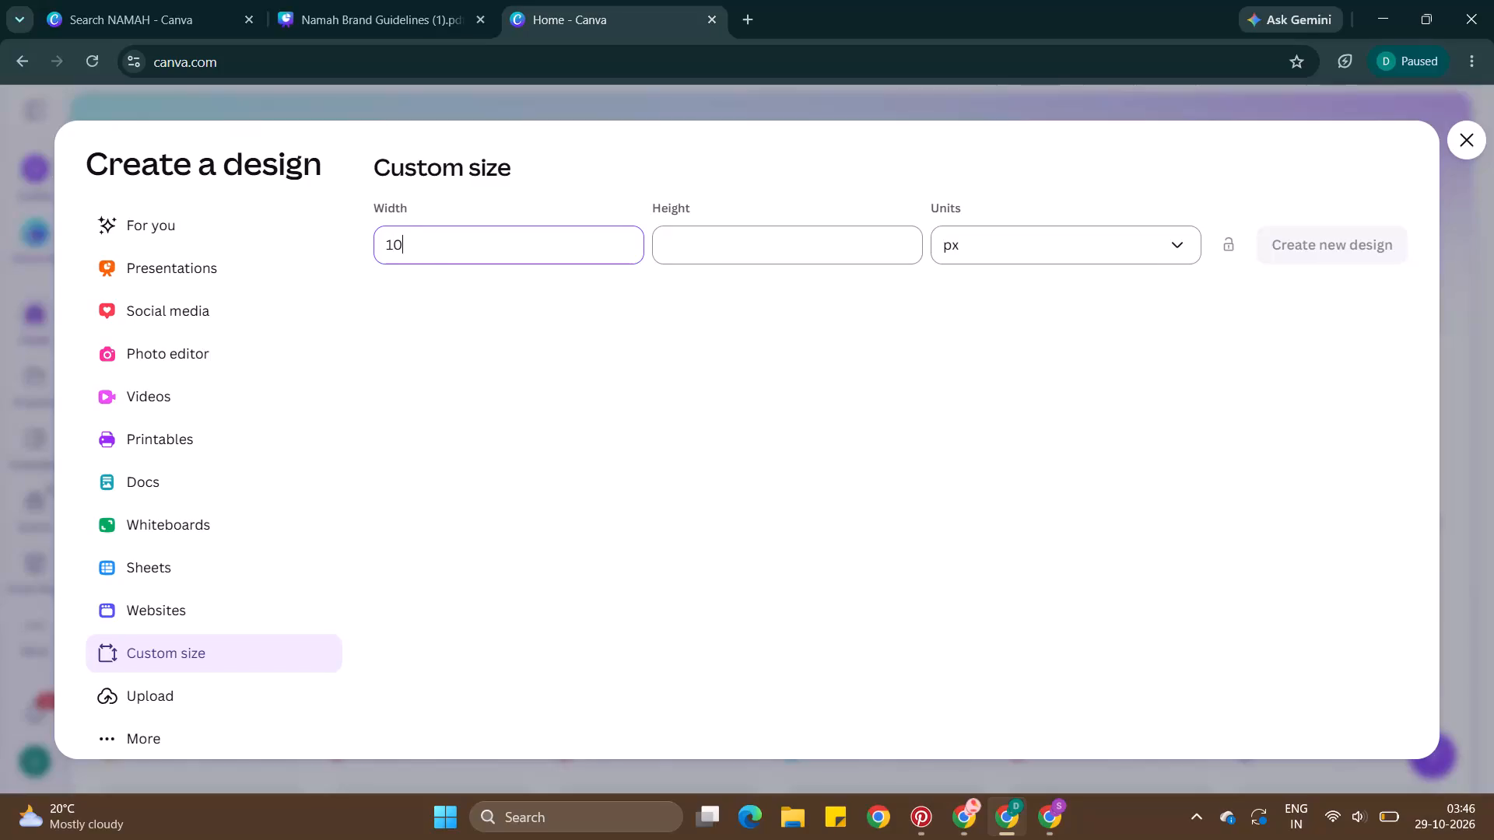
Create a new blank custom-size design measuring 1080 × 1920 px.
type("0")
left_click(683, 250)
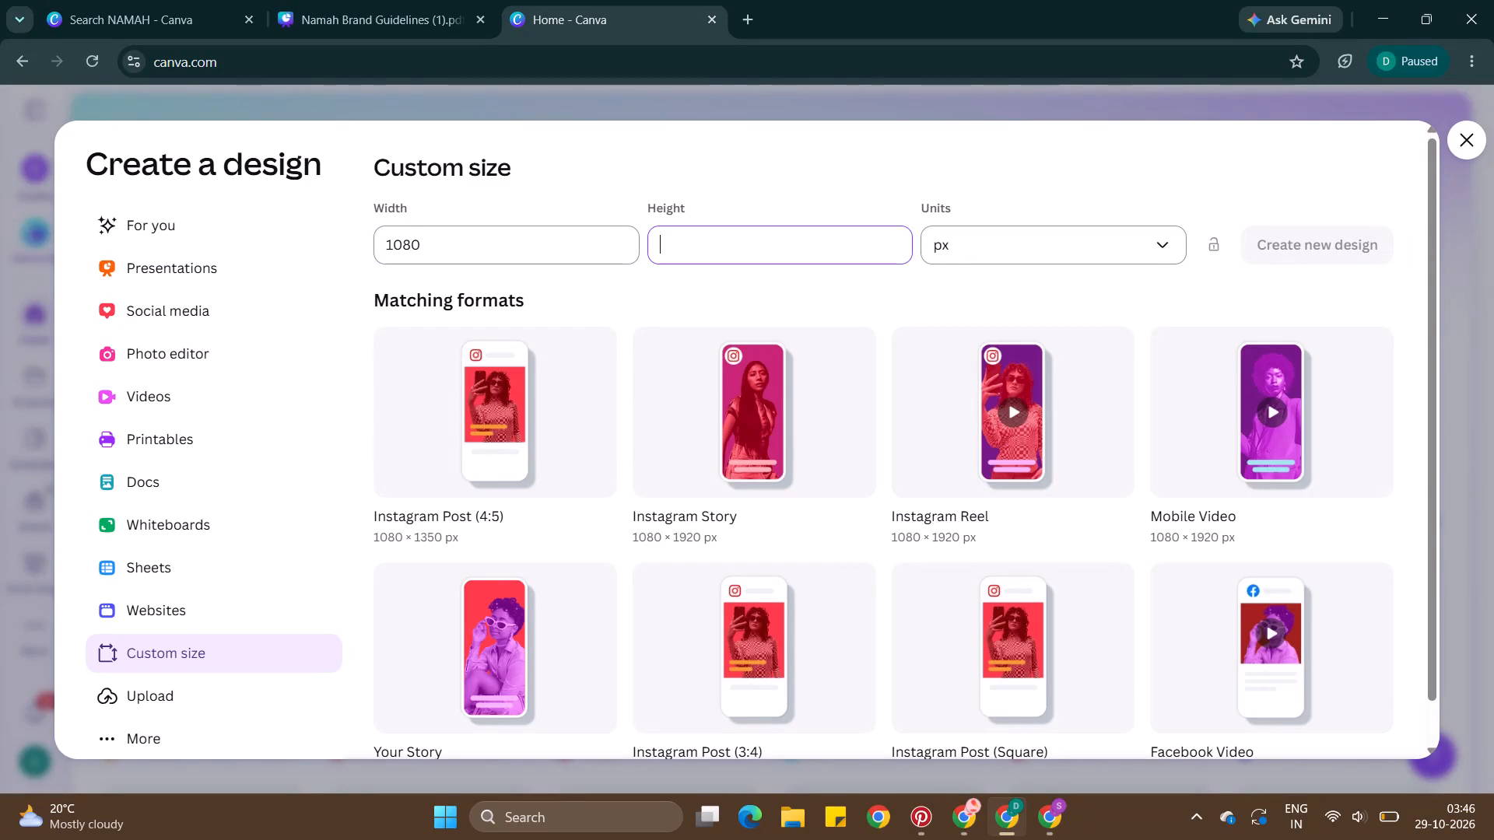
type("1920")
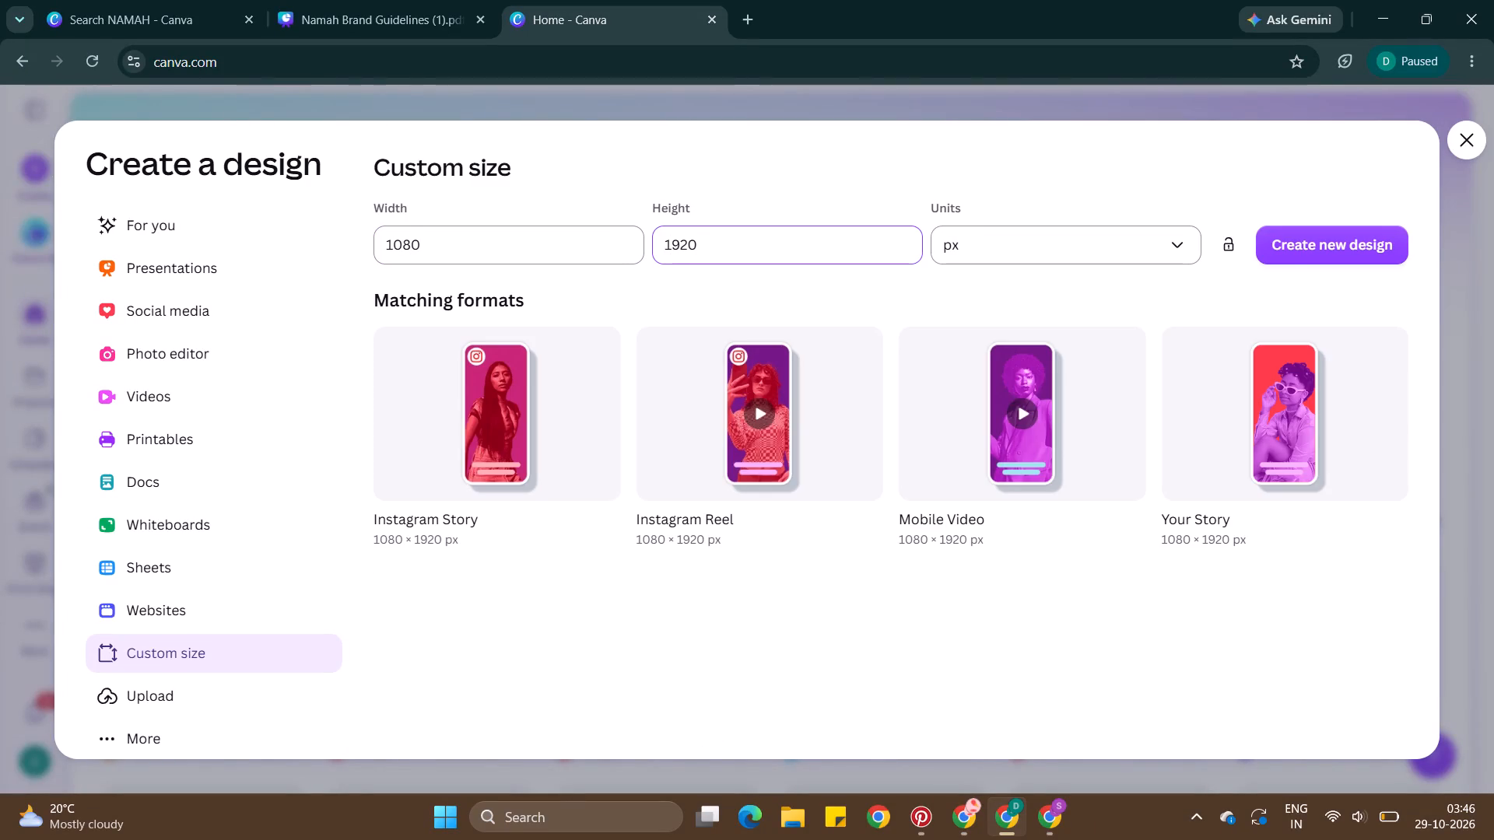
left_click(1291, 246)
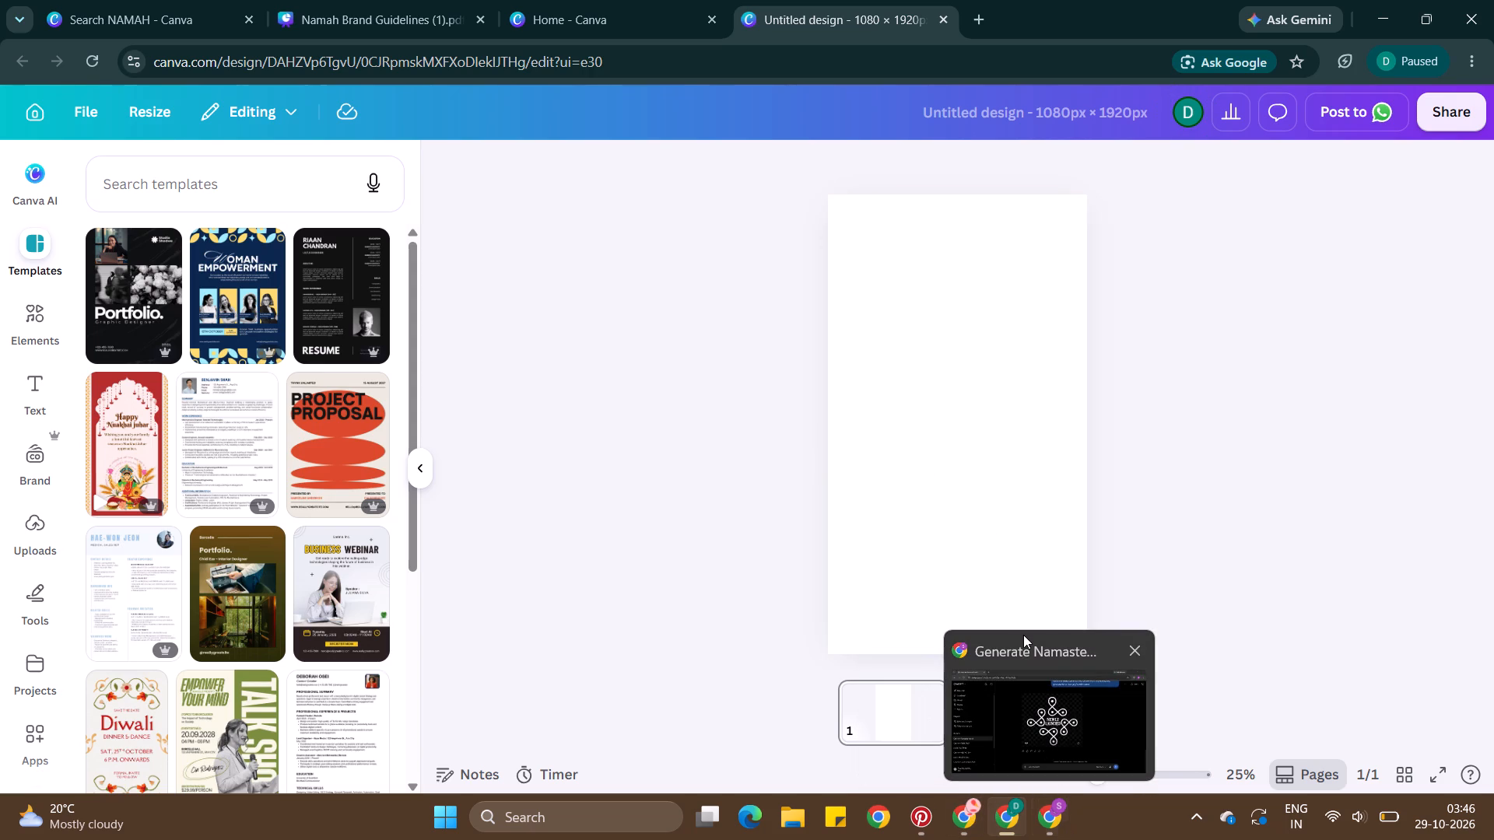
Dismiss the custom-size design dialog, then open the NEWLY LAUNCHED design and show its first page's layers.
left_click(350, 2)
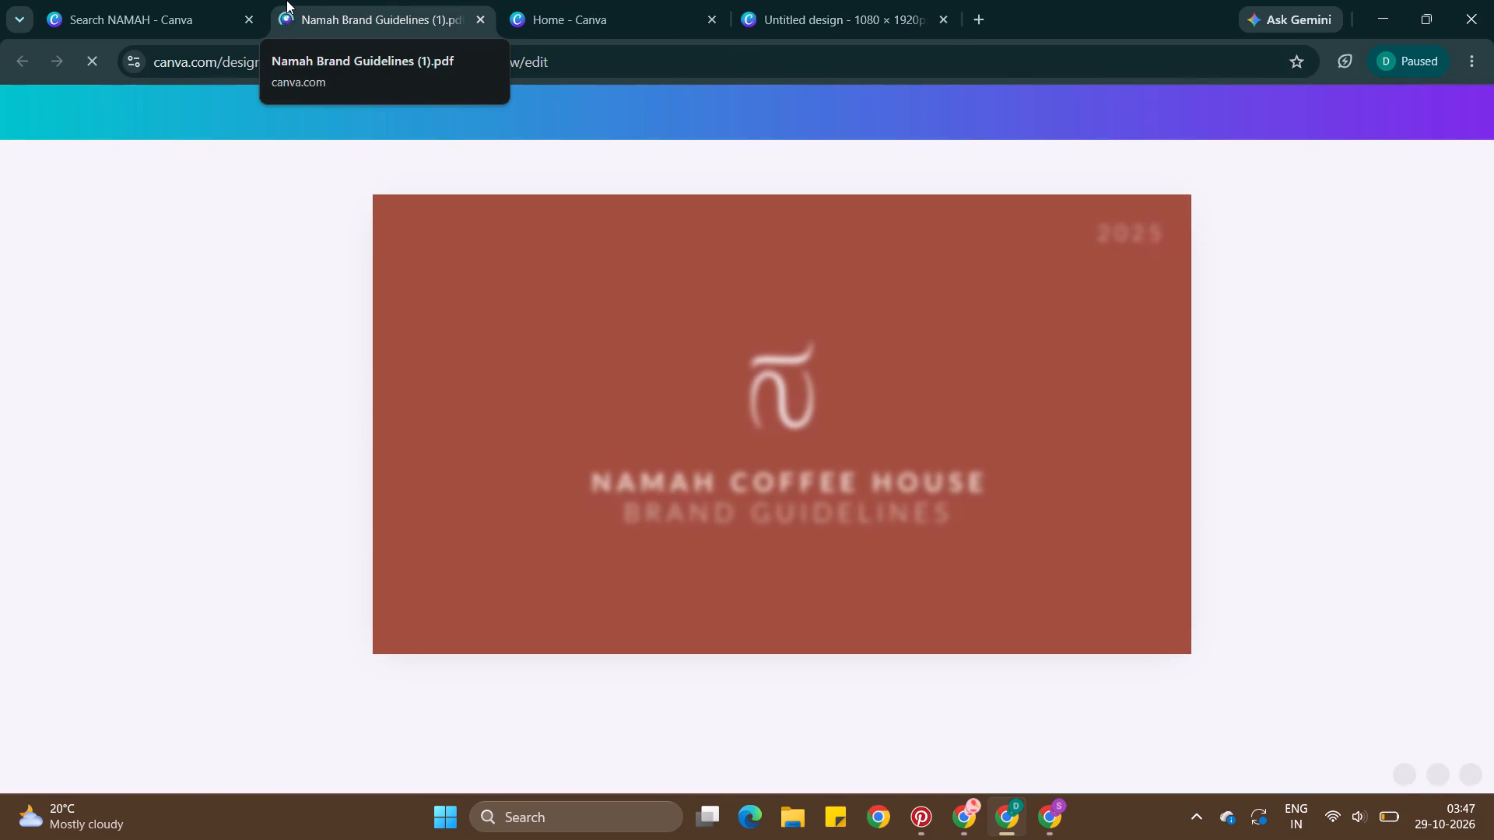
left_click(619, 6)
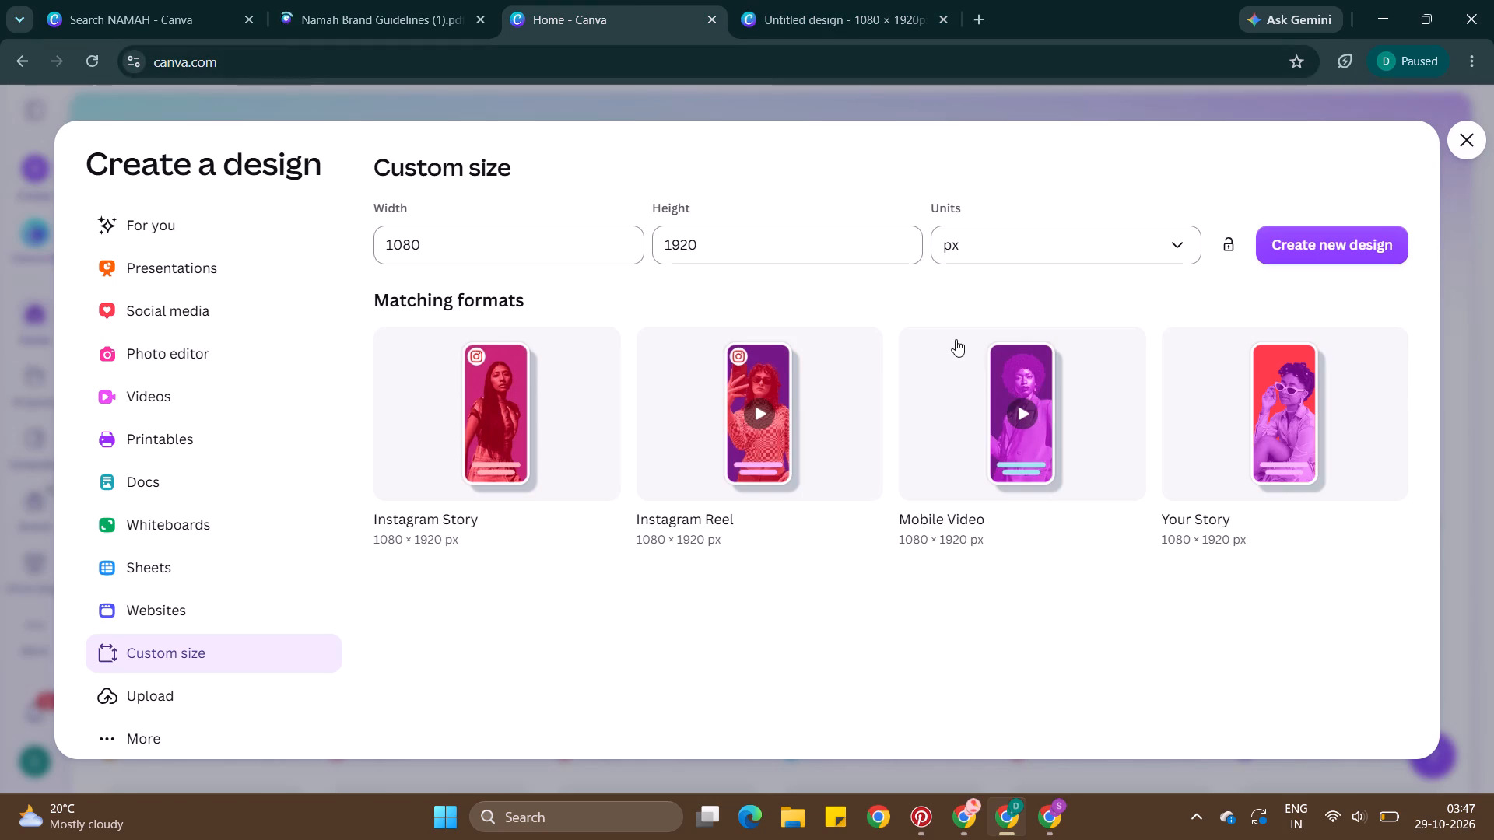
scroll(949, 368, "up", 1)
left_click(1475, 144)
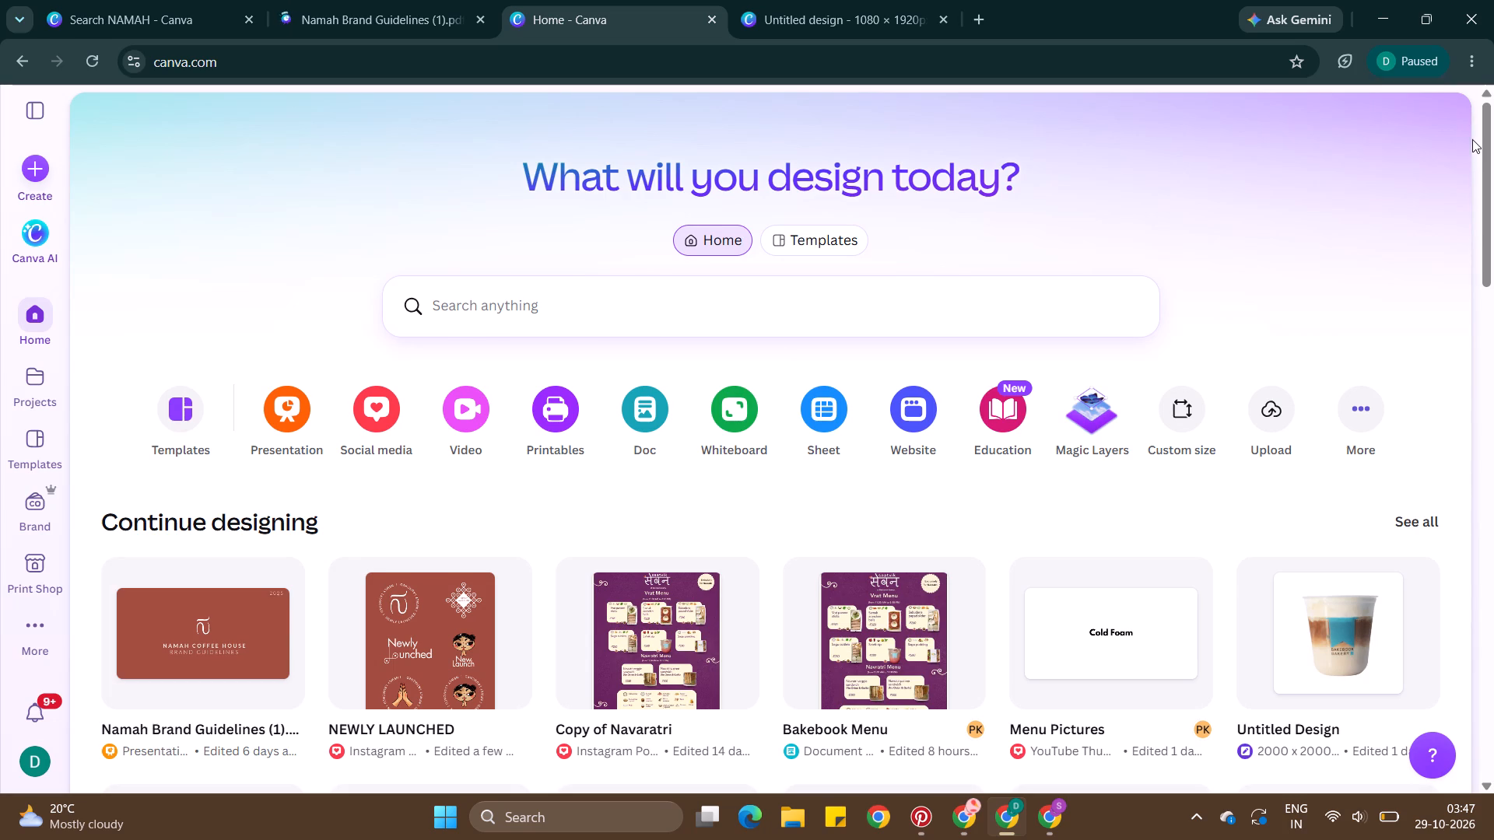
scroll(705, 650, "left", 2)
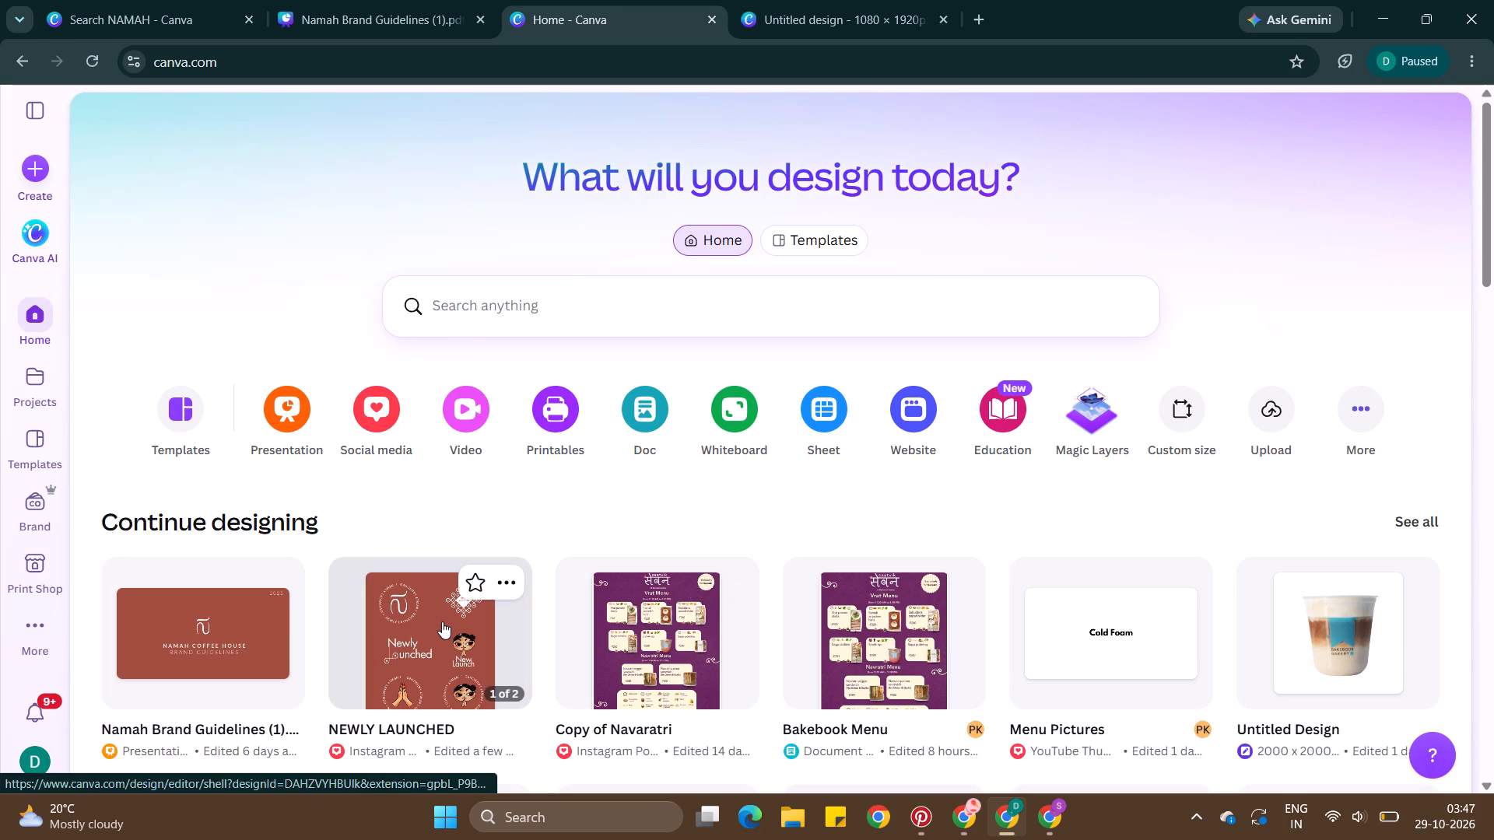
left_click(442, 621)
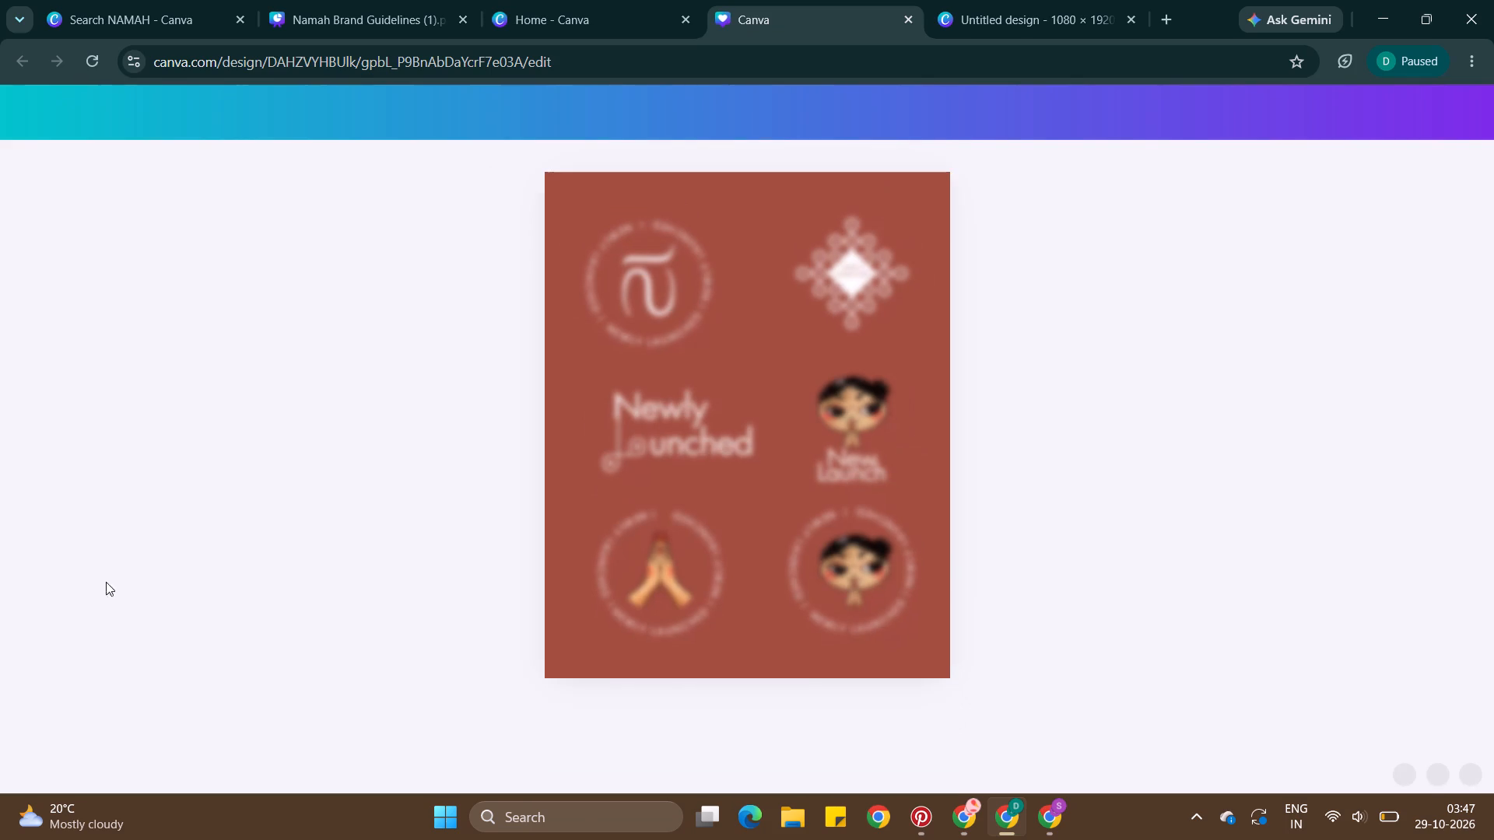
scroll(194, 622, "right", 1)
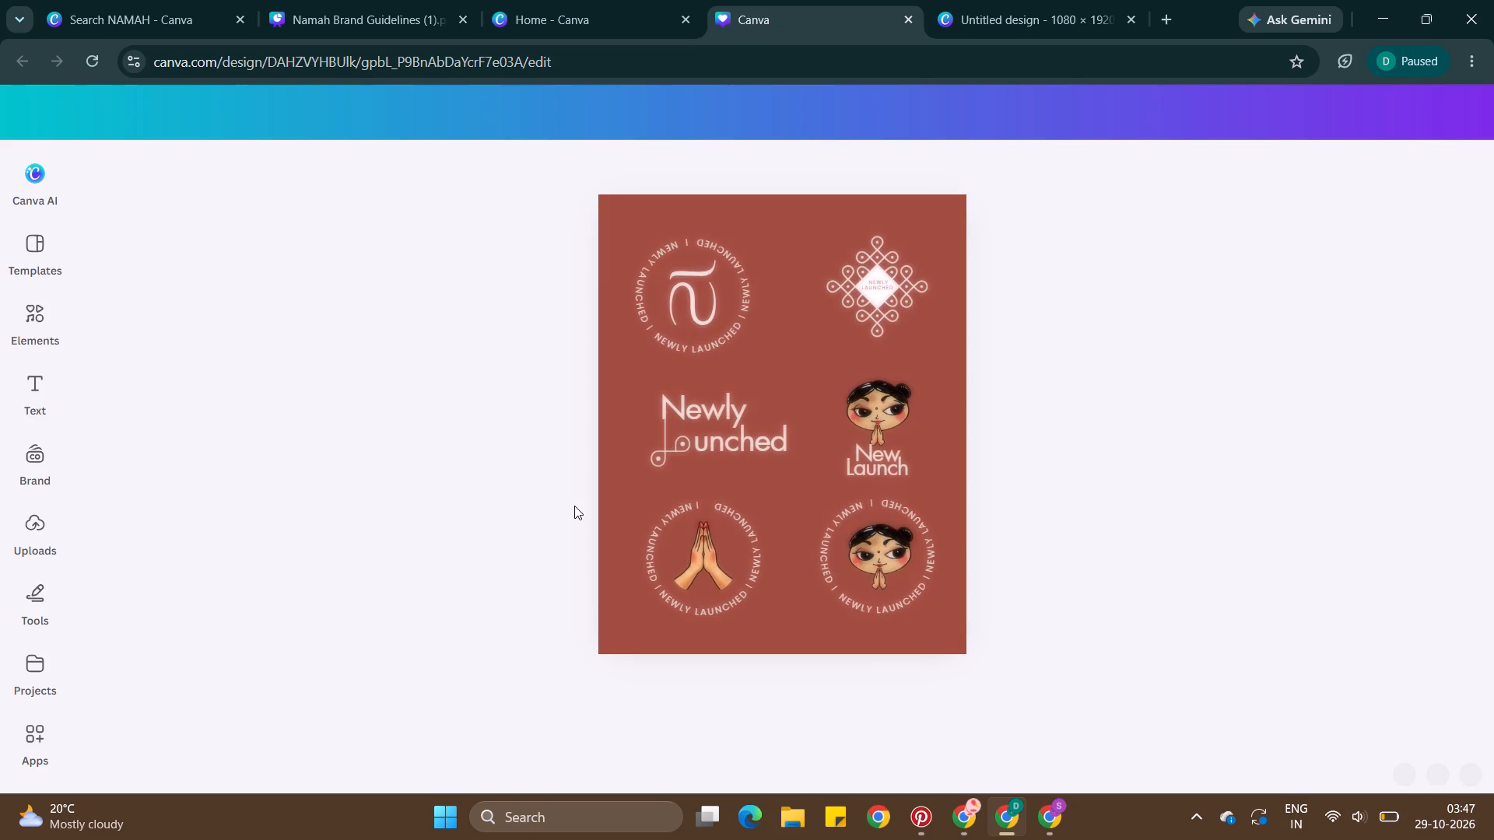
key("alt+1")
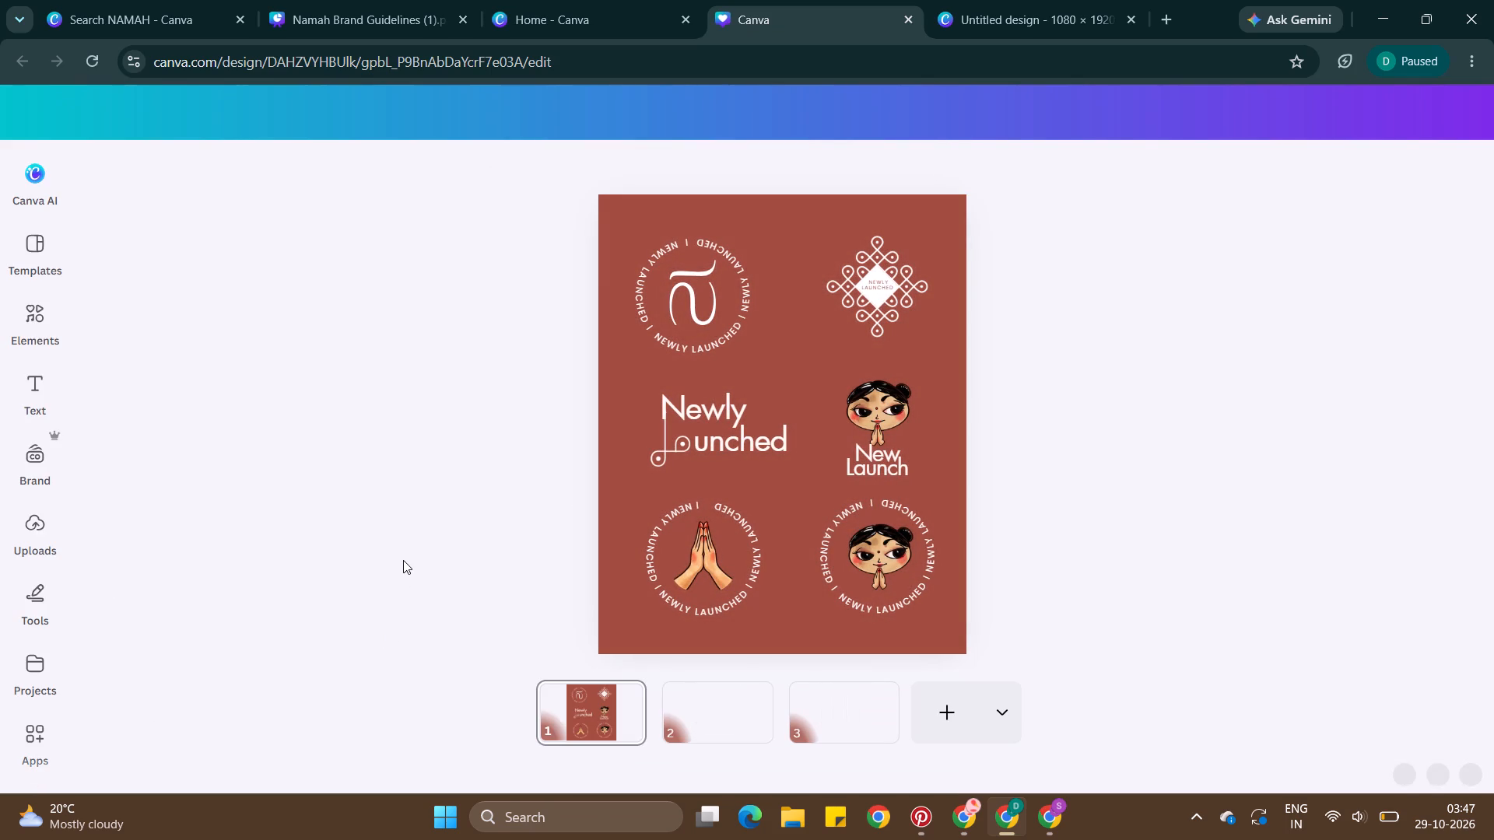
key("alt+1")
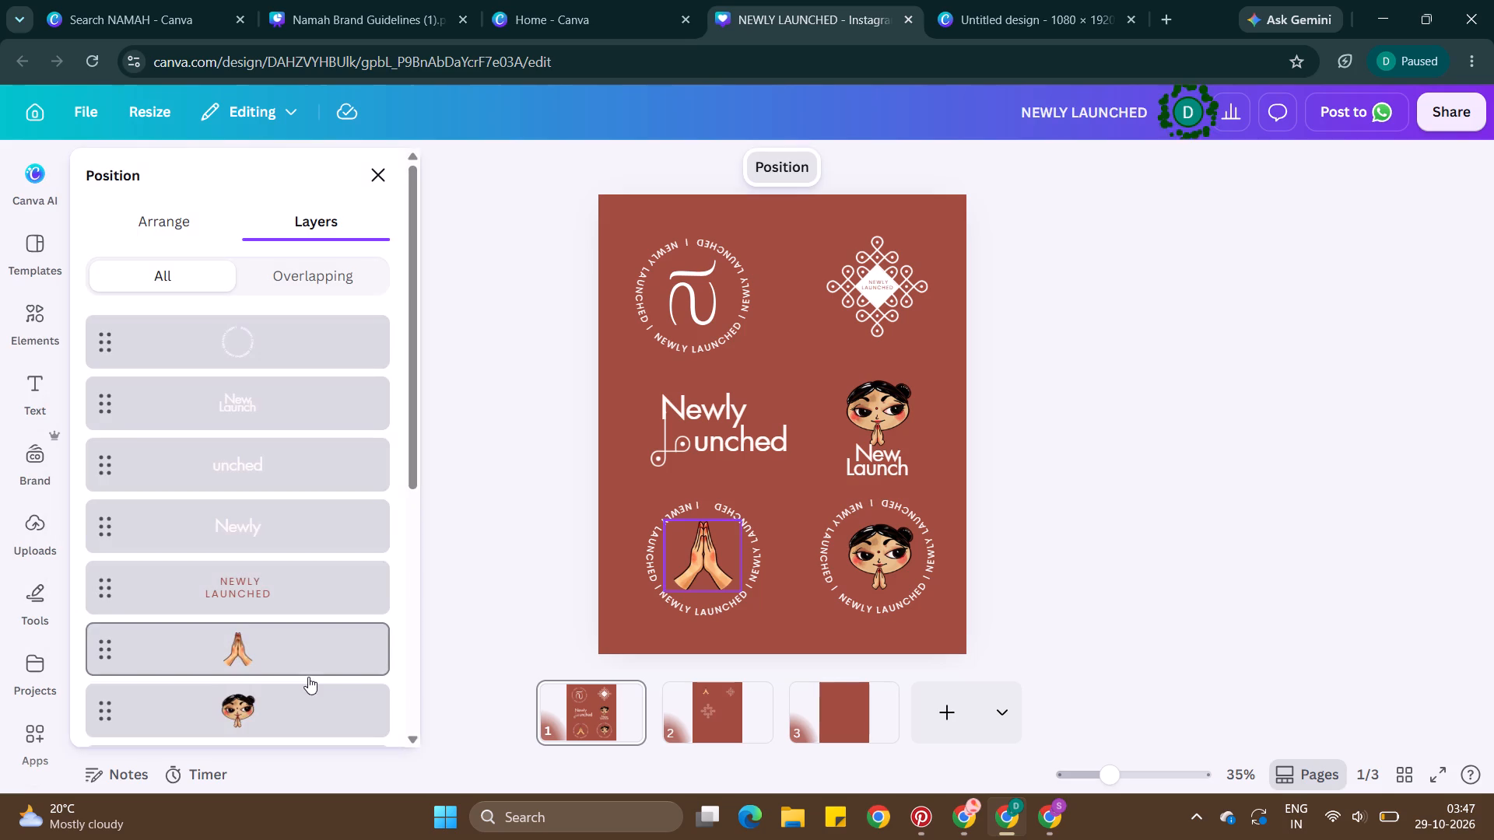
Copy the terracotta background from page 1 of the NEWLY LAUNCHED design onto the blank 1080 × 1920 px page.
scroll(270, 762, "down", 3)
scroll(308, 566, "down", 4)
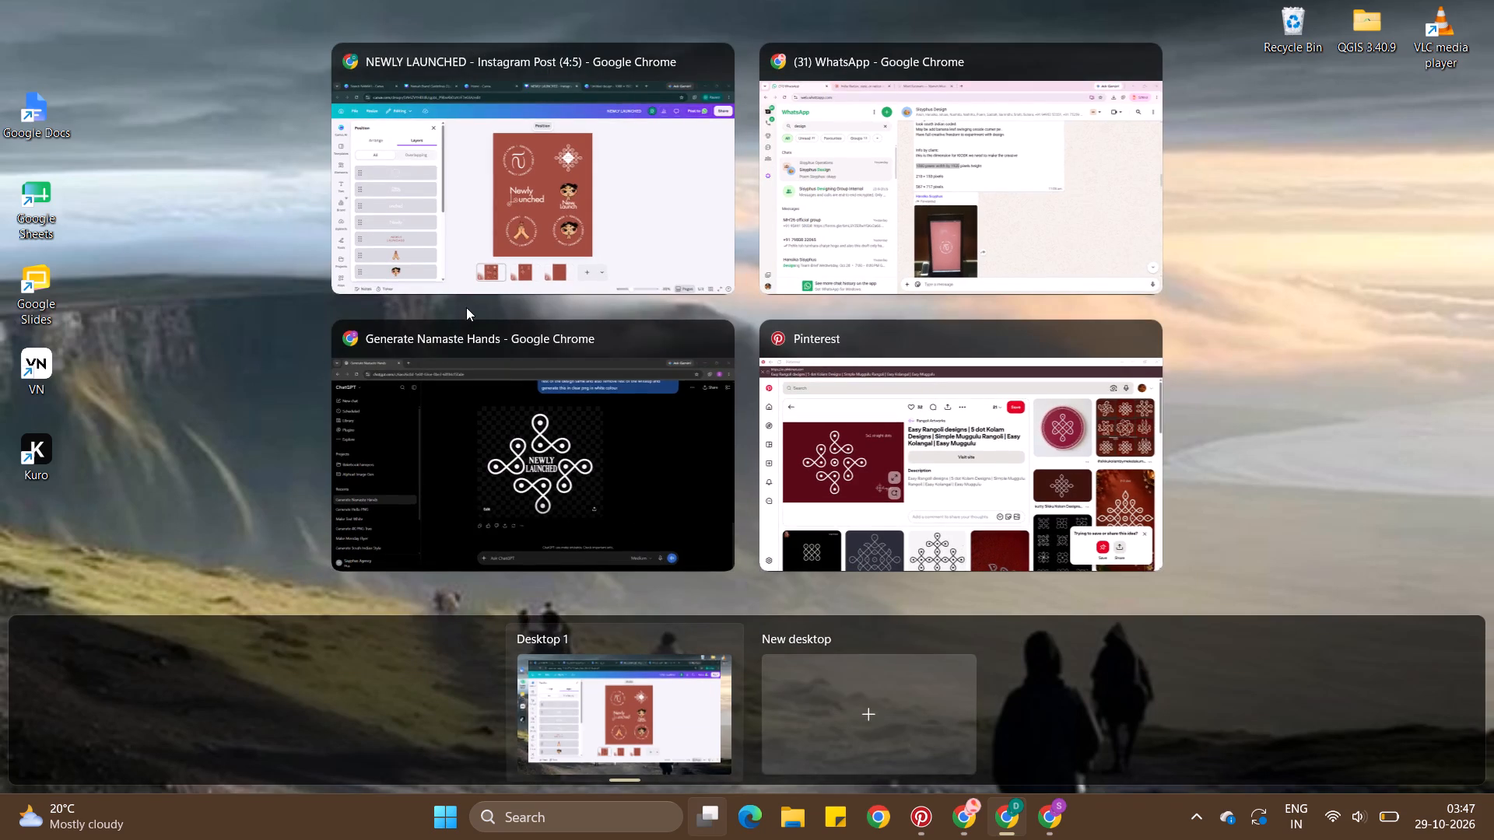
left_click(492, 239)
scroll(307, 579, "down", 7)
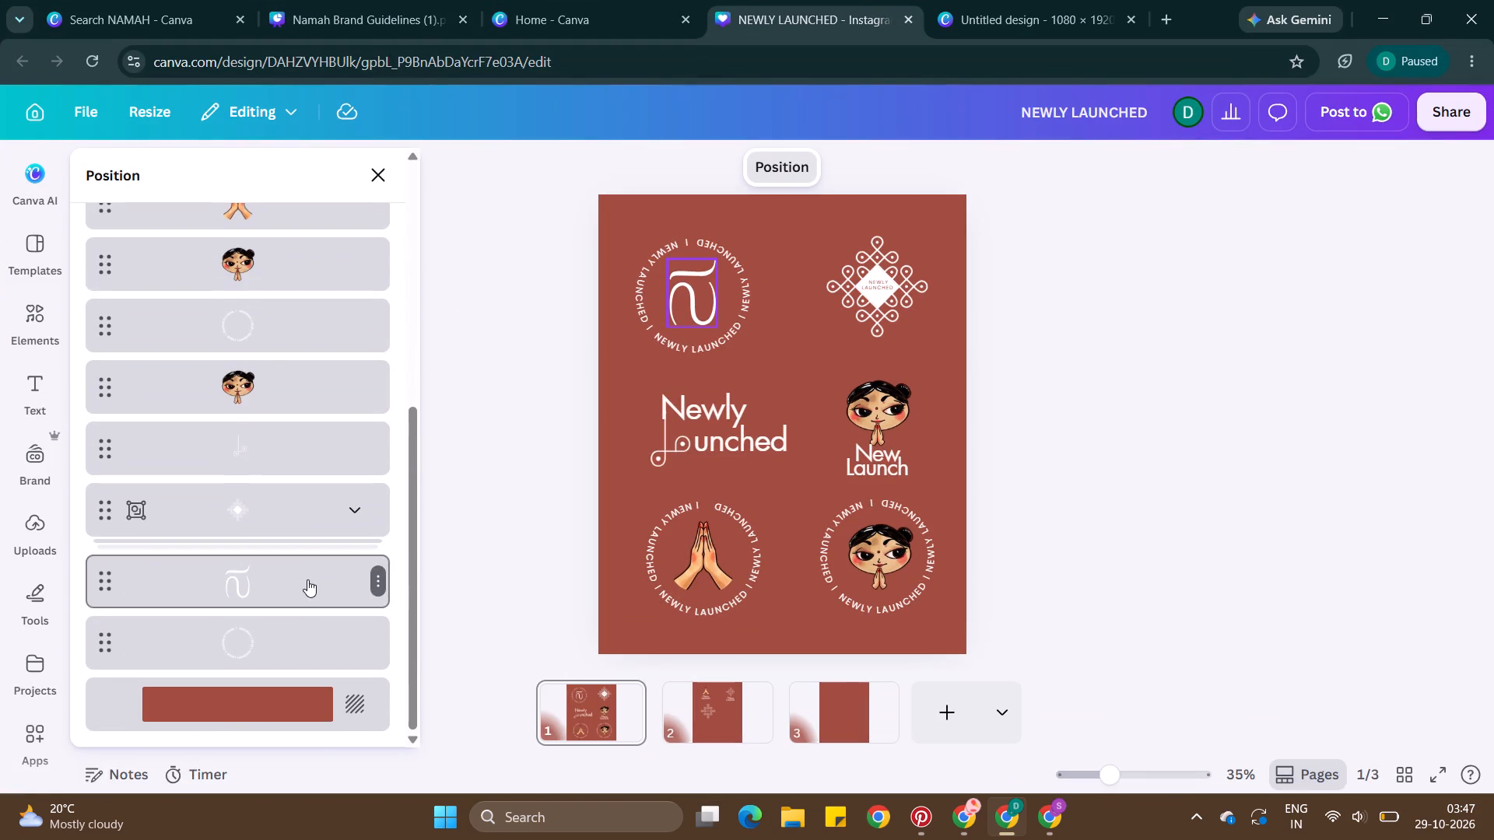
left_click(289, 701)
key("ctrl+c")
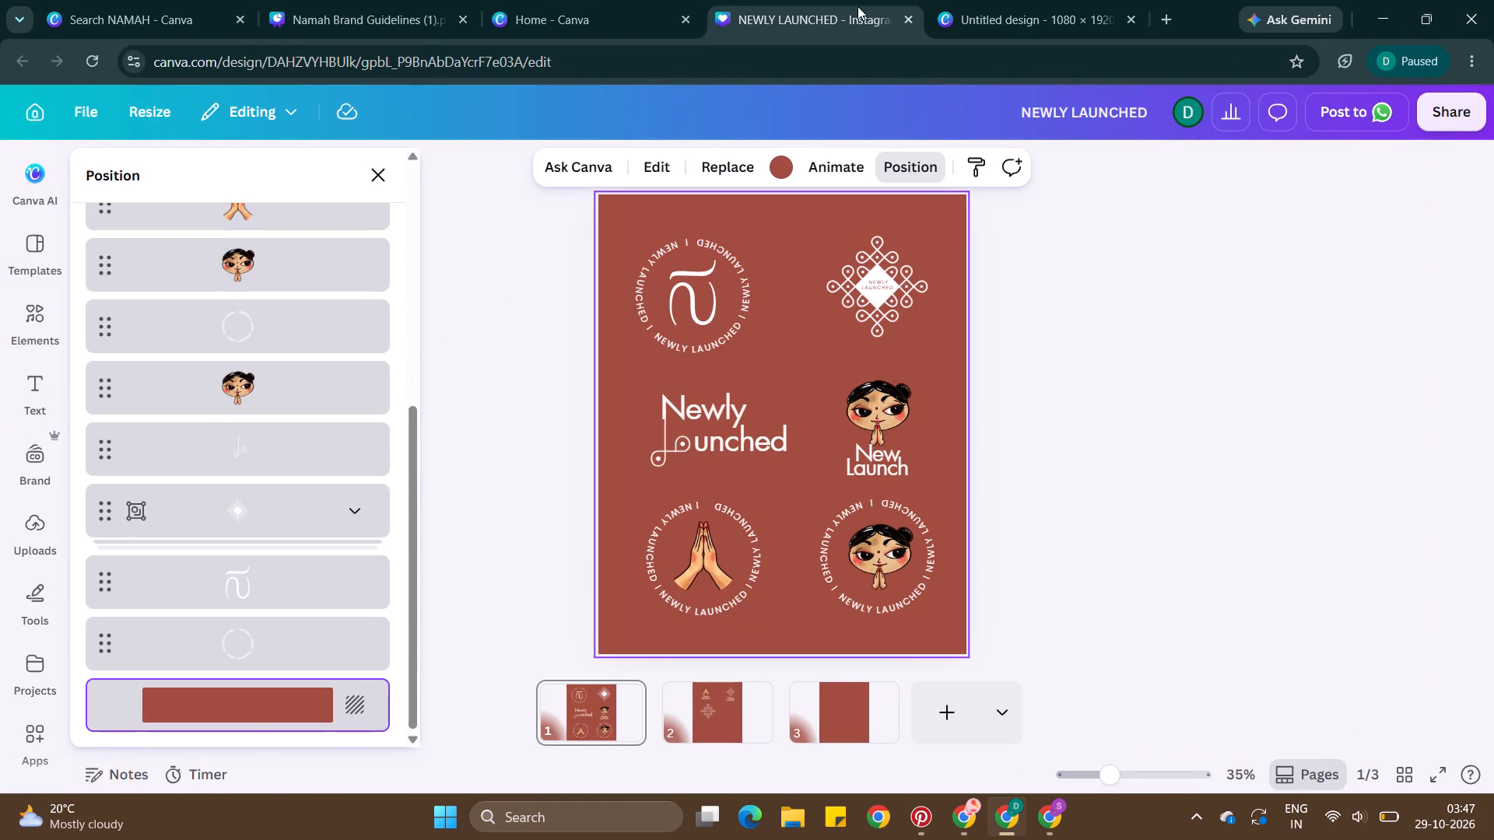
left_click(1022, 0)
left_click(903, 289)
key("ctrl+v")
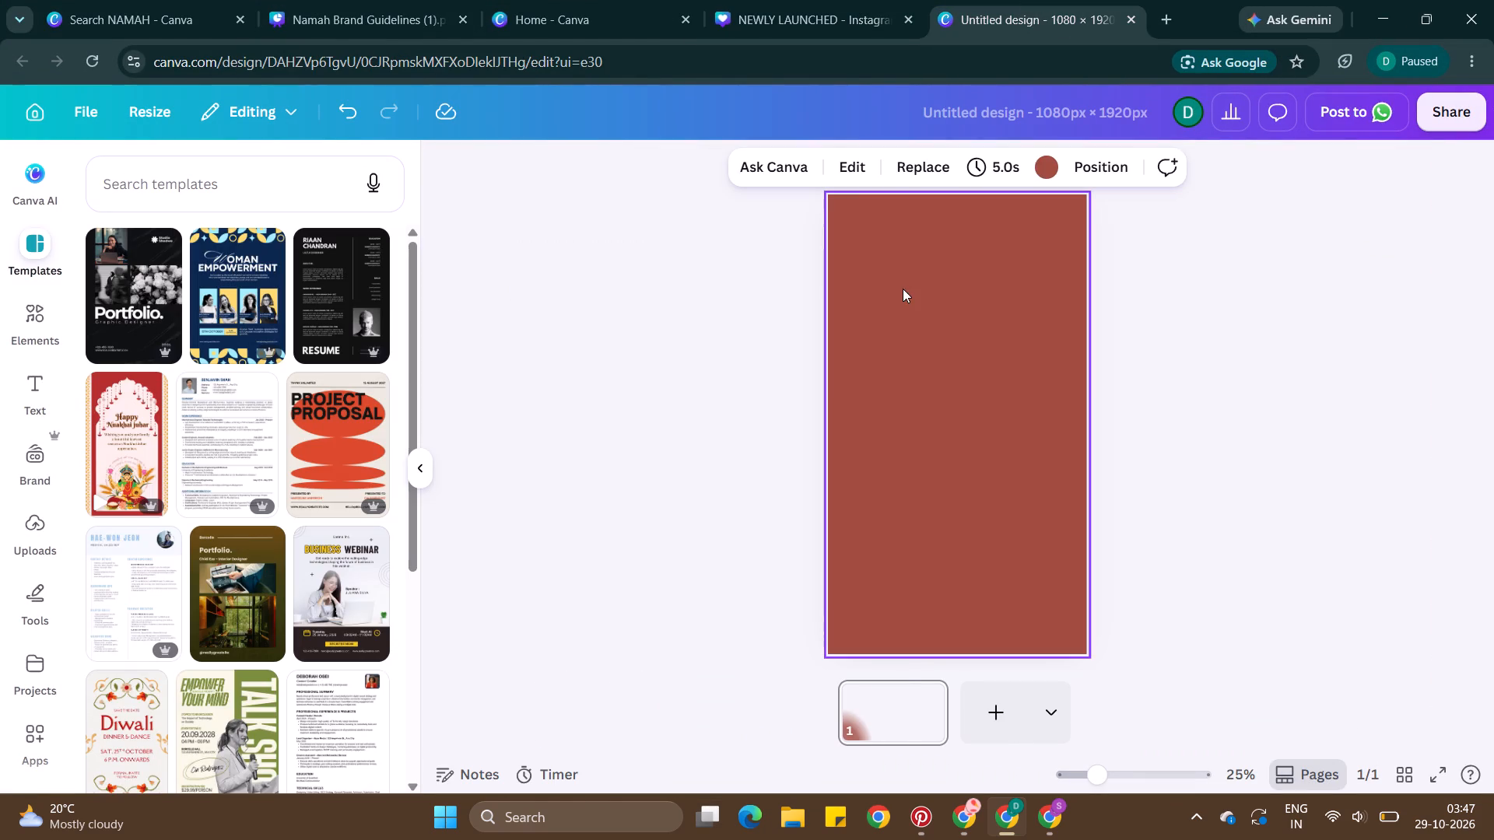
double_click(1125, 293)
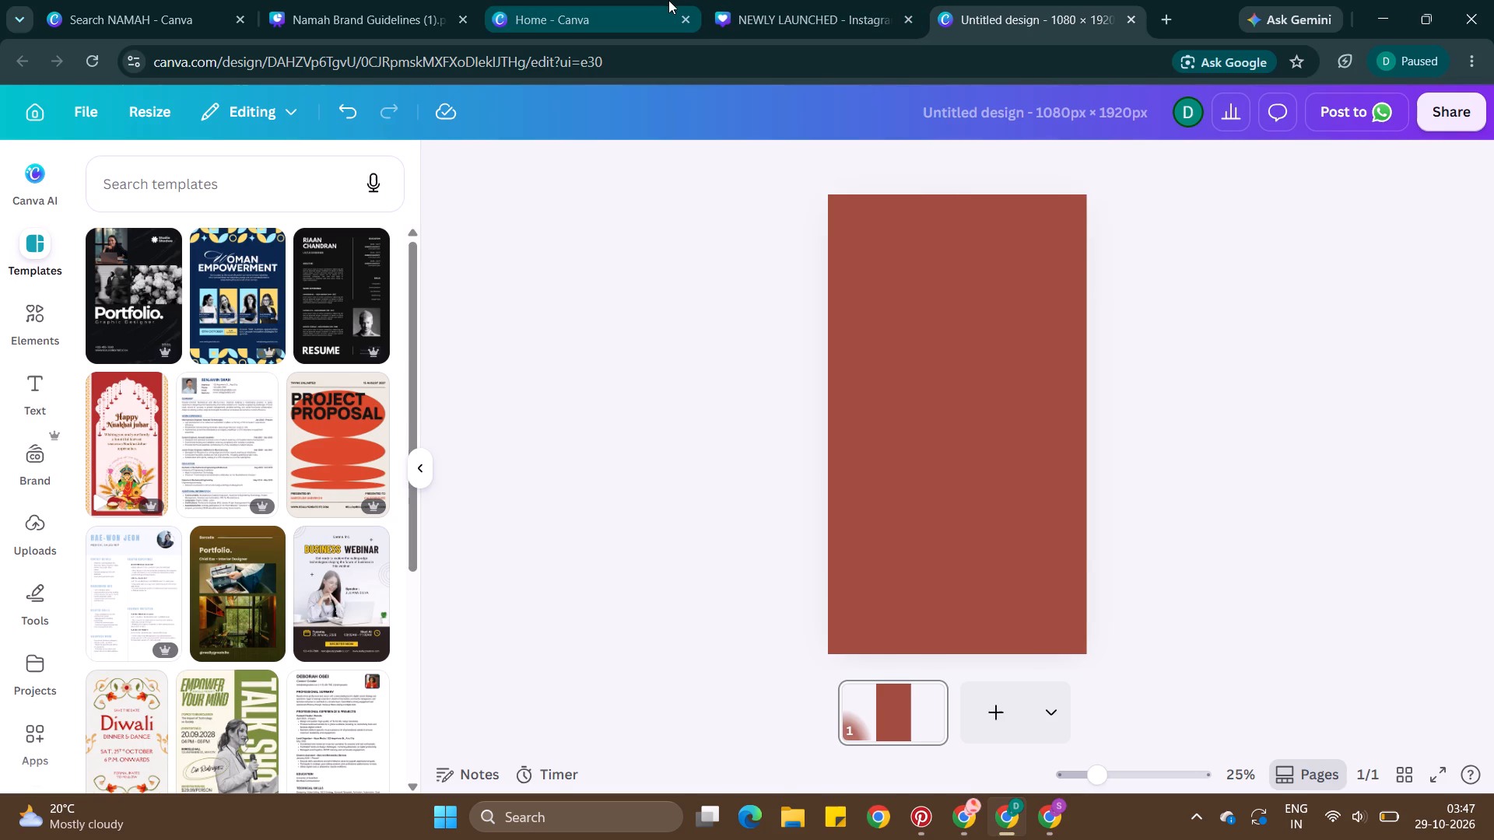
Copy the circular "Namah Bengaluru Coffee House" logo from page 3 of the Namah Brand Guidelines into the 1080 × 1920 px design.
left_click(668, 0)
left_click(442, 0)
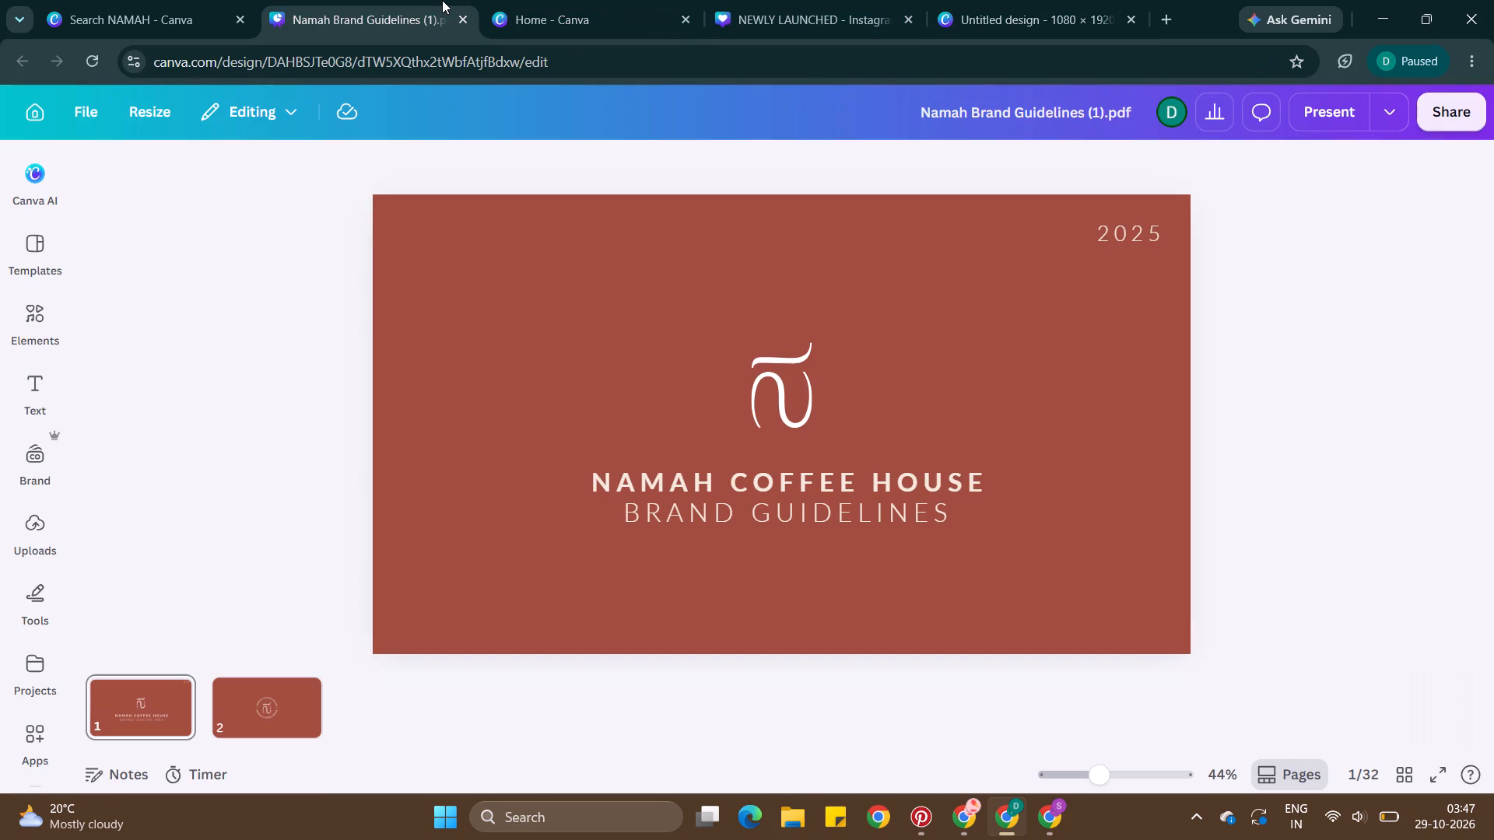
left_click(218, 705)
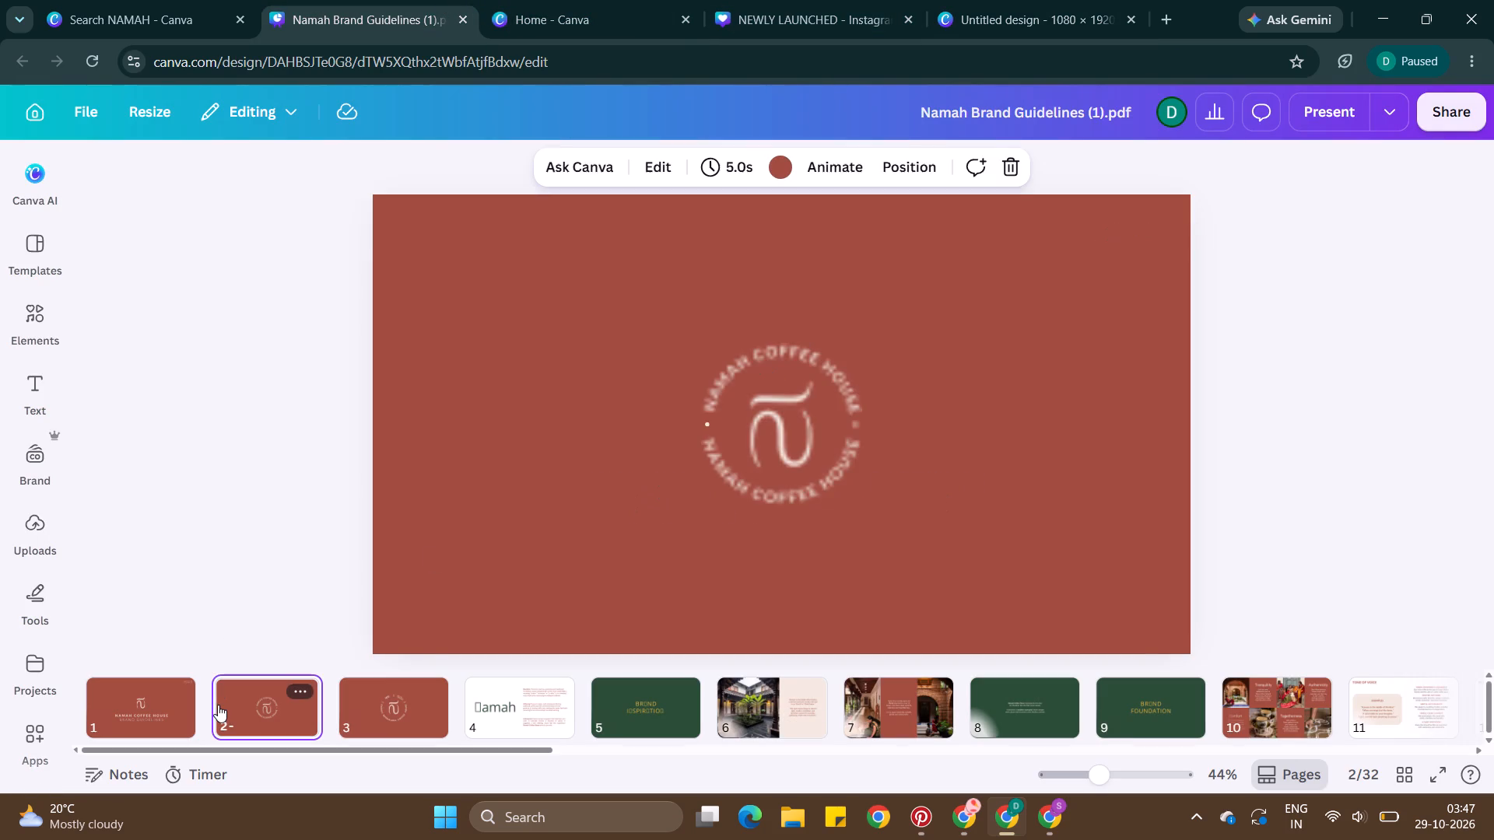
left_click_drag(587, 278, 860, 536)
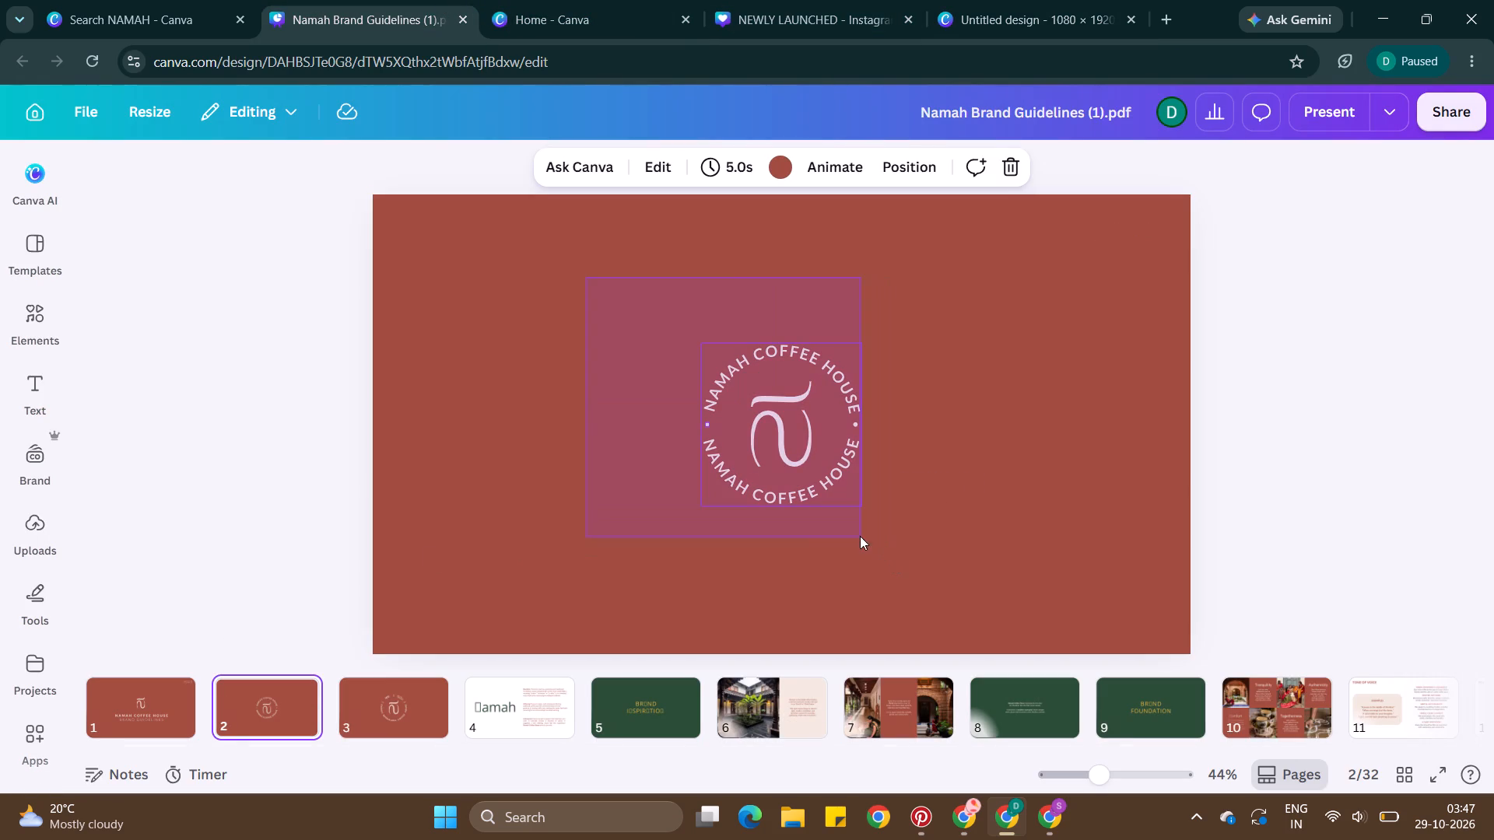
left_click_drag(860, 536, 524, 596)
left_click(412, 719)
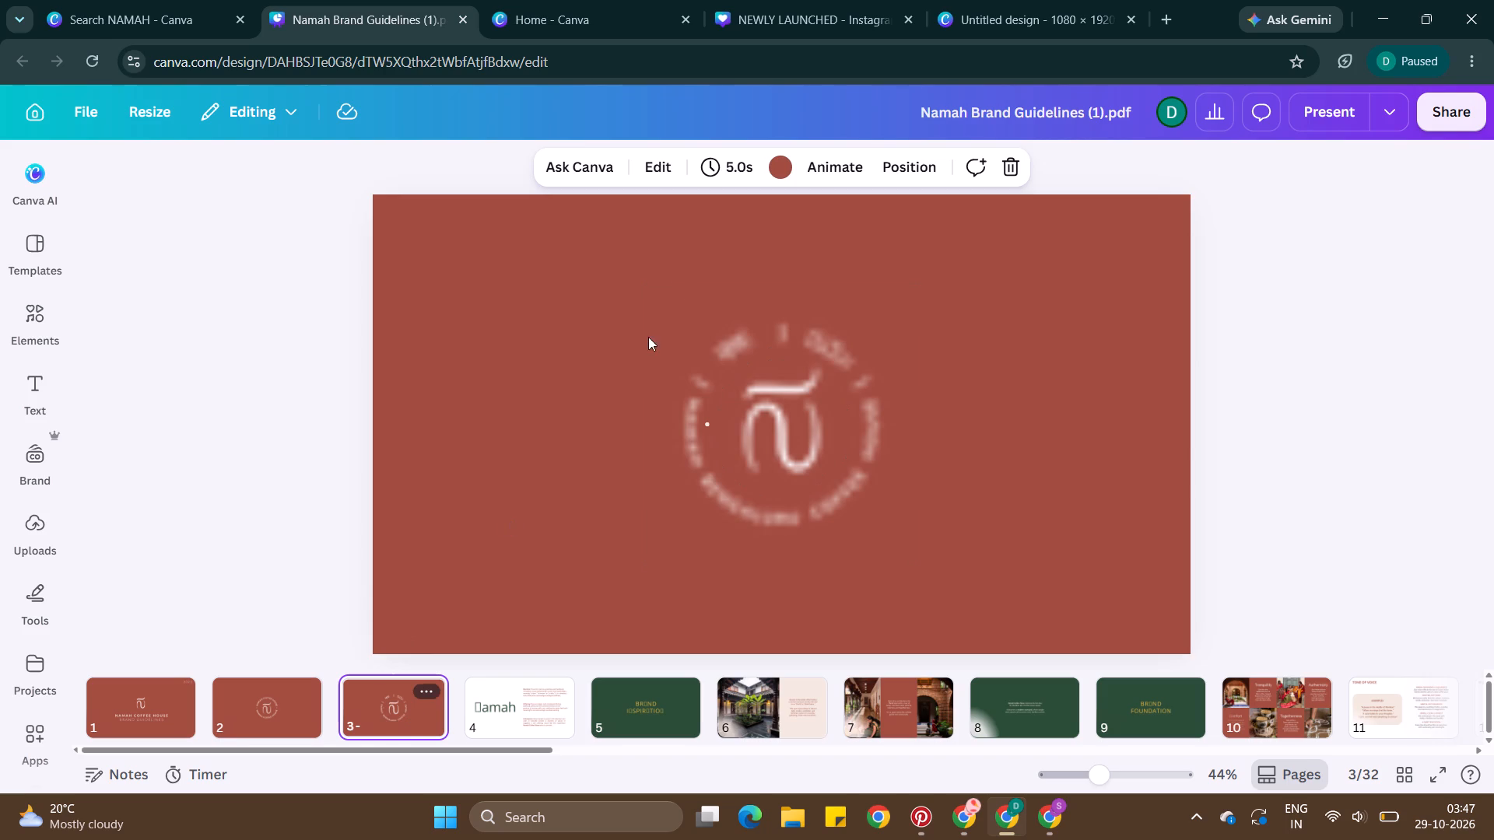
left_click_drag(646, 256, 866, 538)
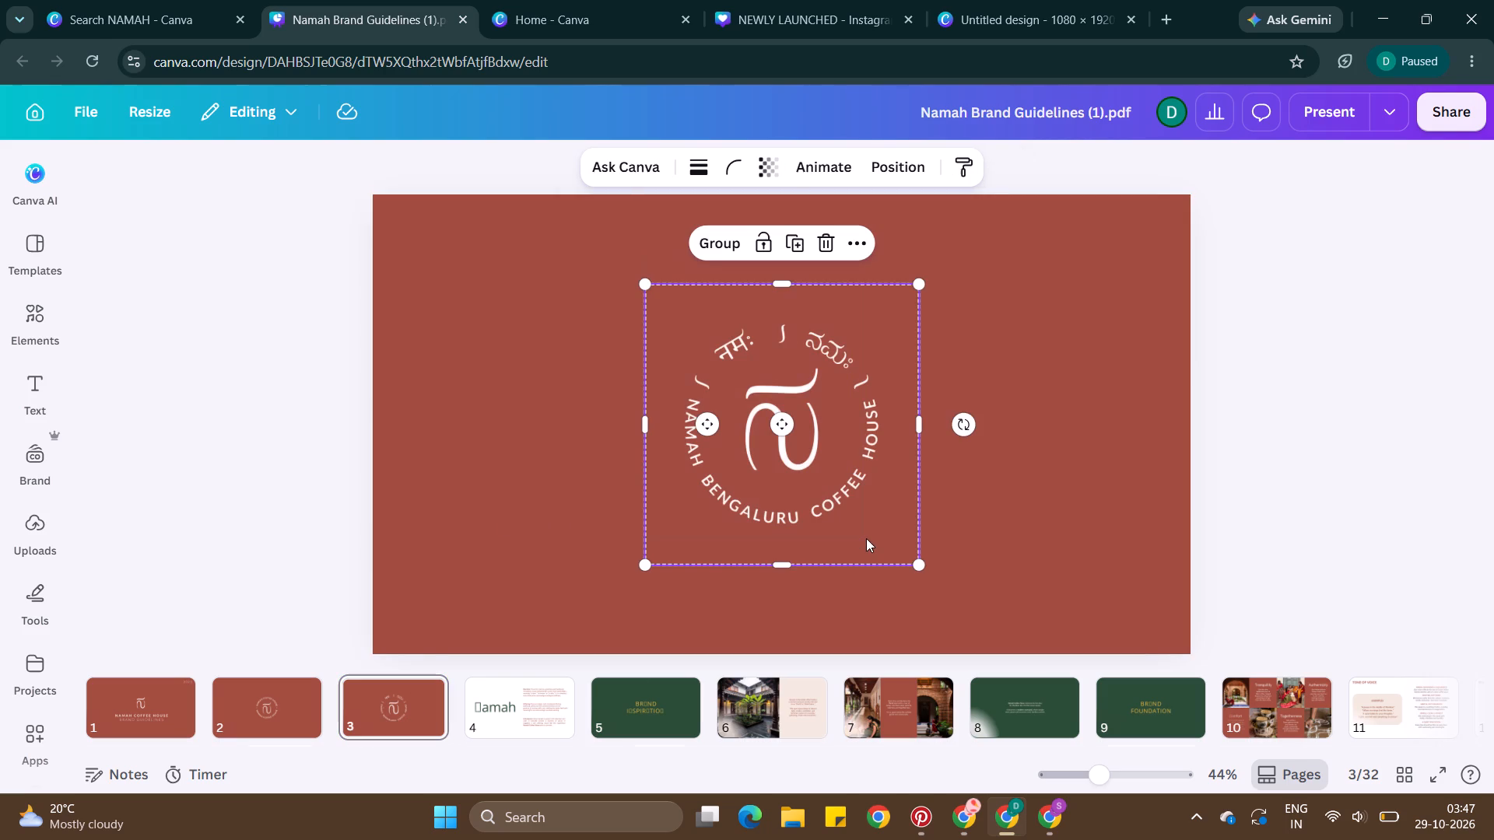
key("ctrl+c")
left_click(1036, 12)
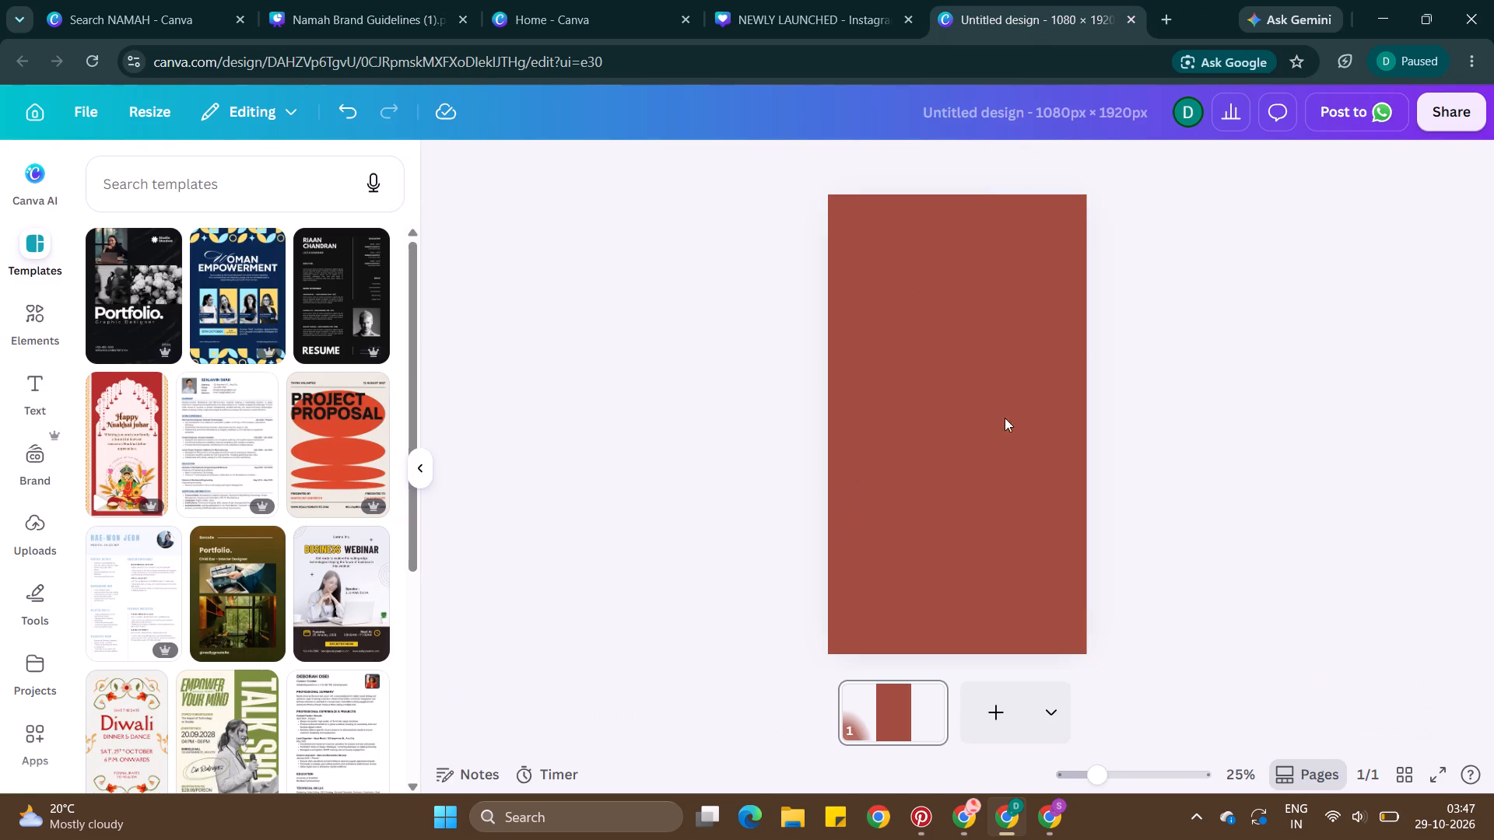
left_click(987, 453)
key("ctrl+v")
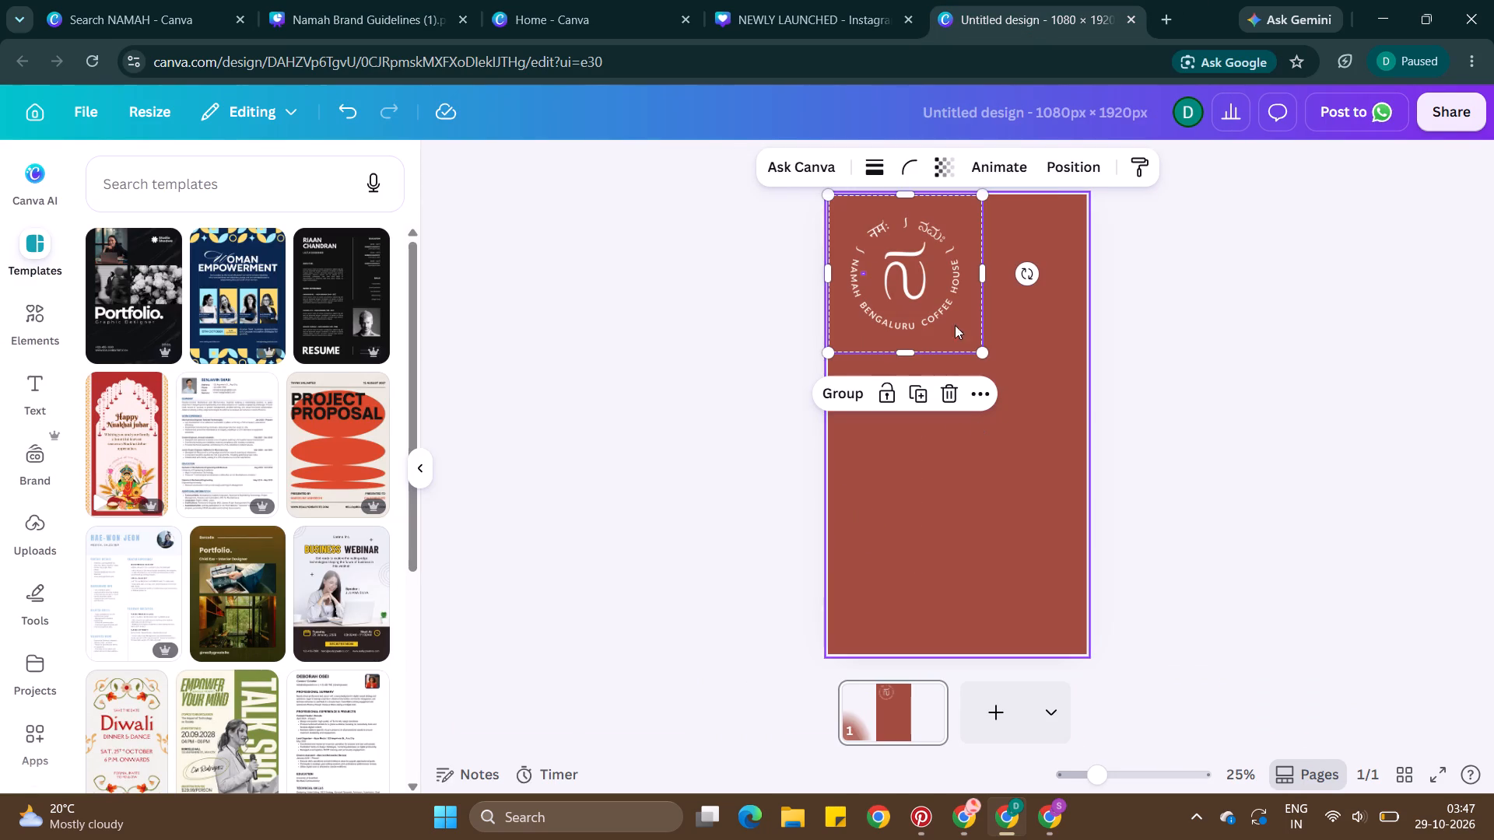
Move the pasted circular logo down to the middle of the page, centered horizontally, and deselect it.
left_click_drag(924, 260, 977, 369)
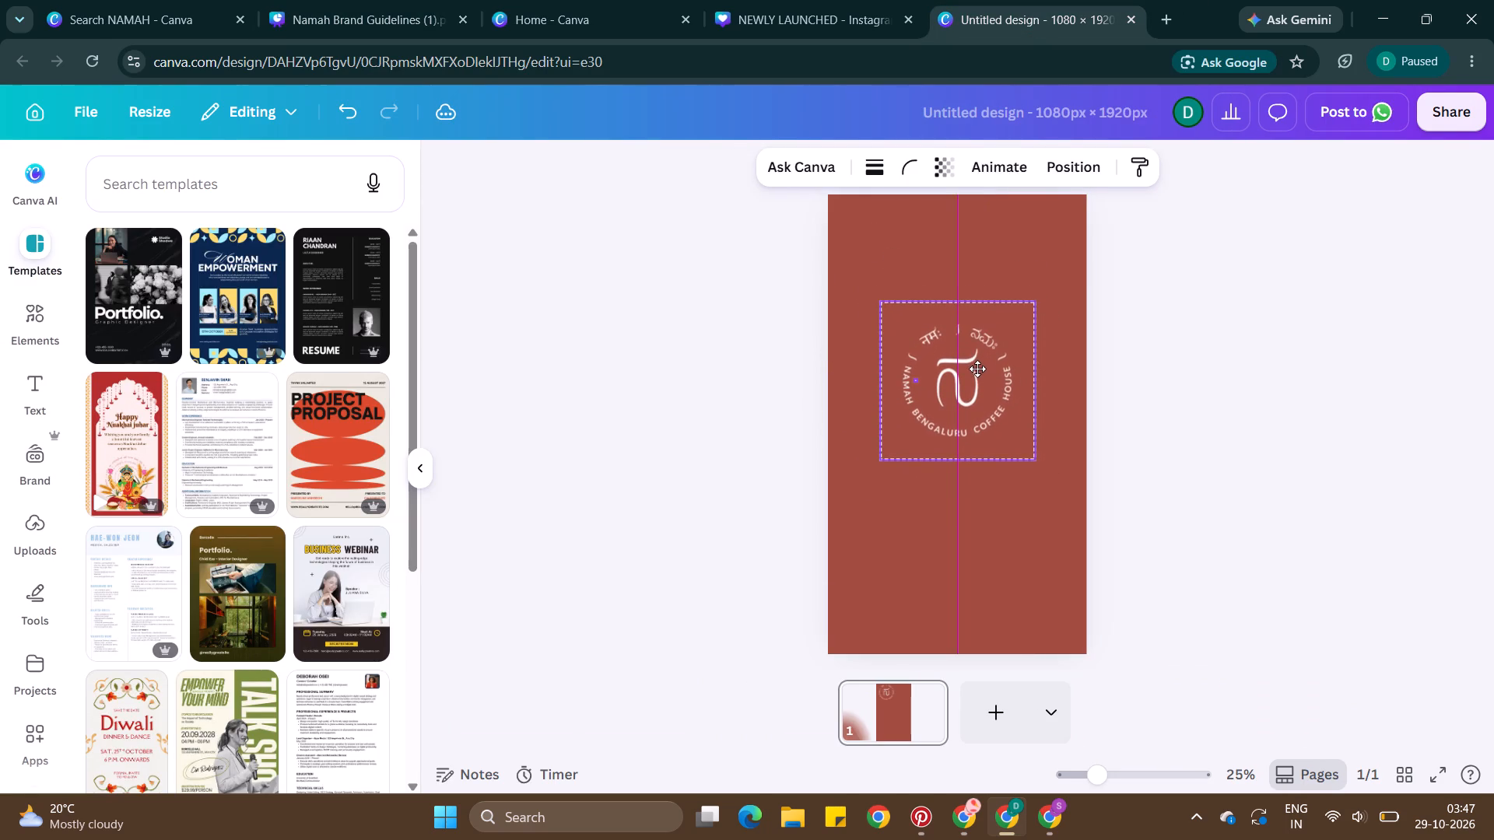
left_click_drag(977, 369, 976, 408)
triple_click(1164, 384)
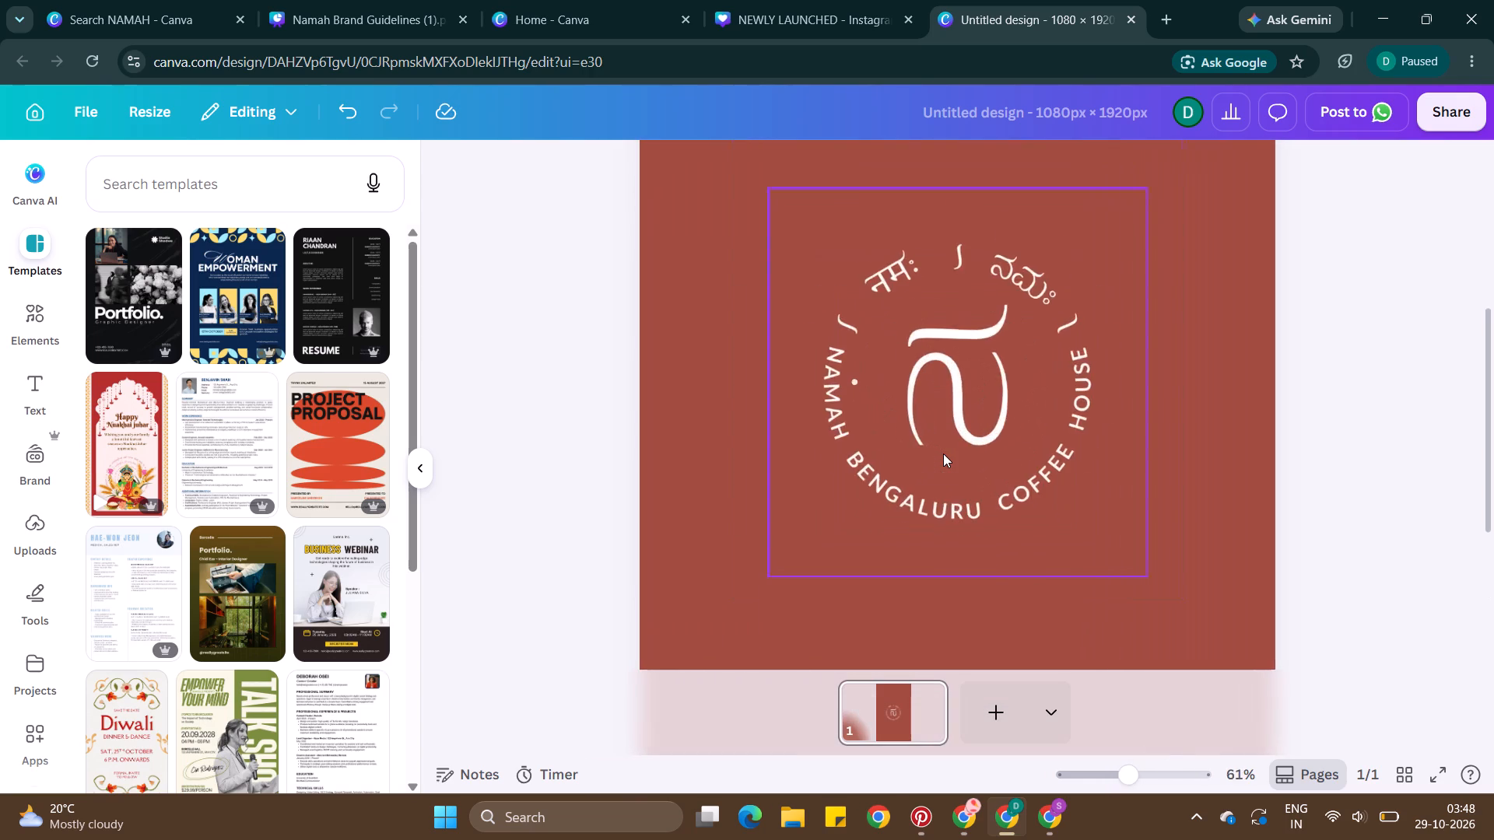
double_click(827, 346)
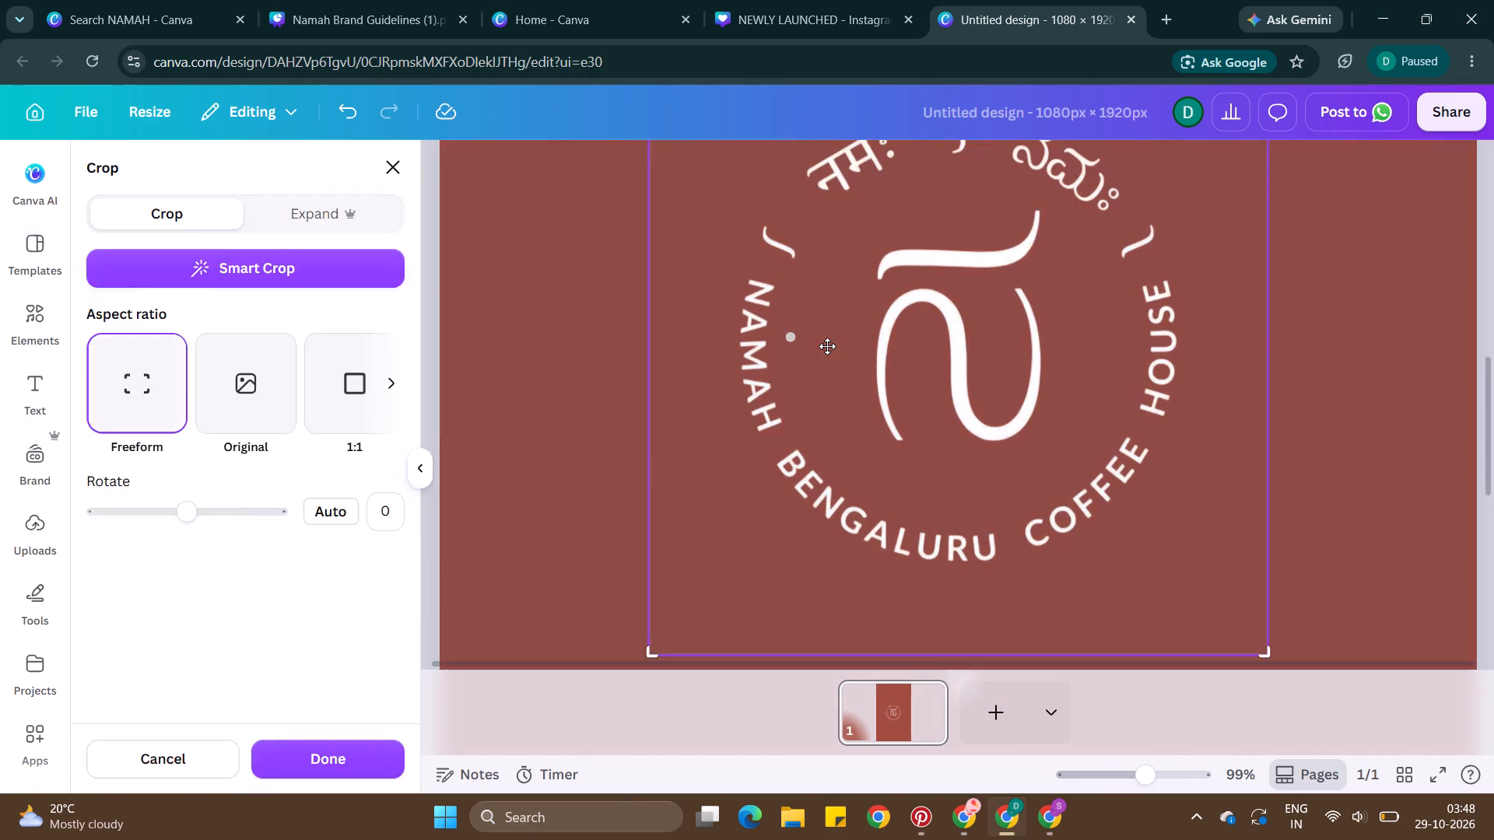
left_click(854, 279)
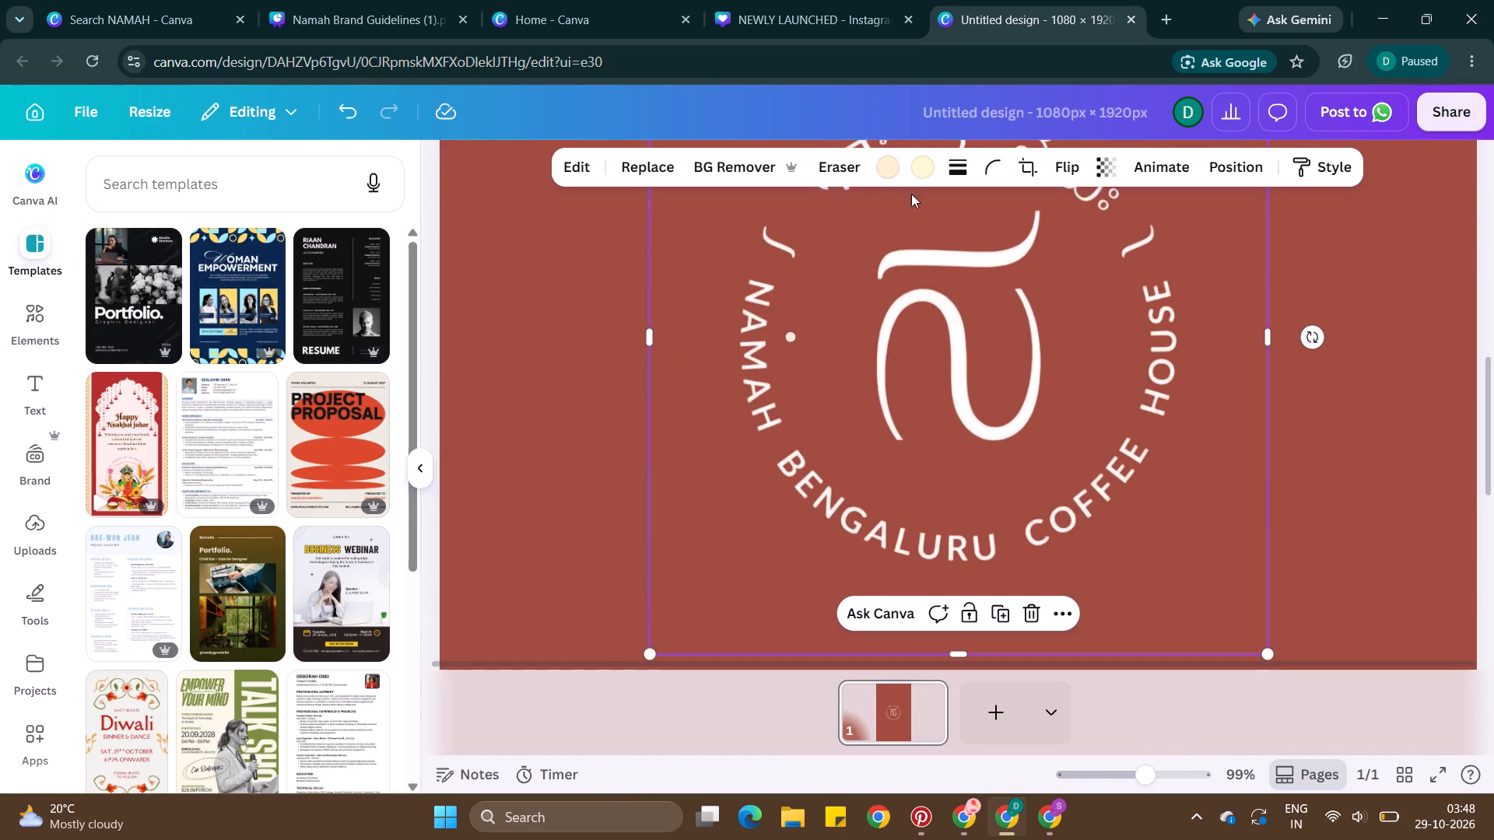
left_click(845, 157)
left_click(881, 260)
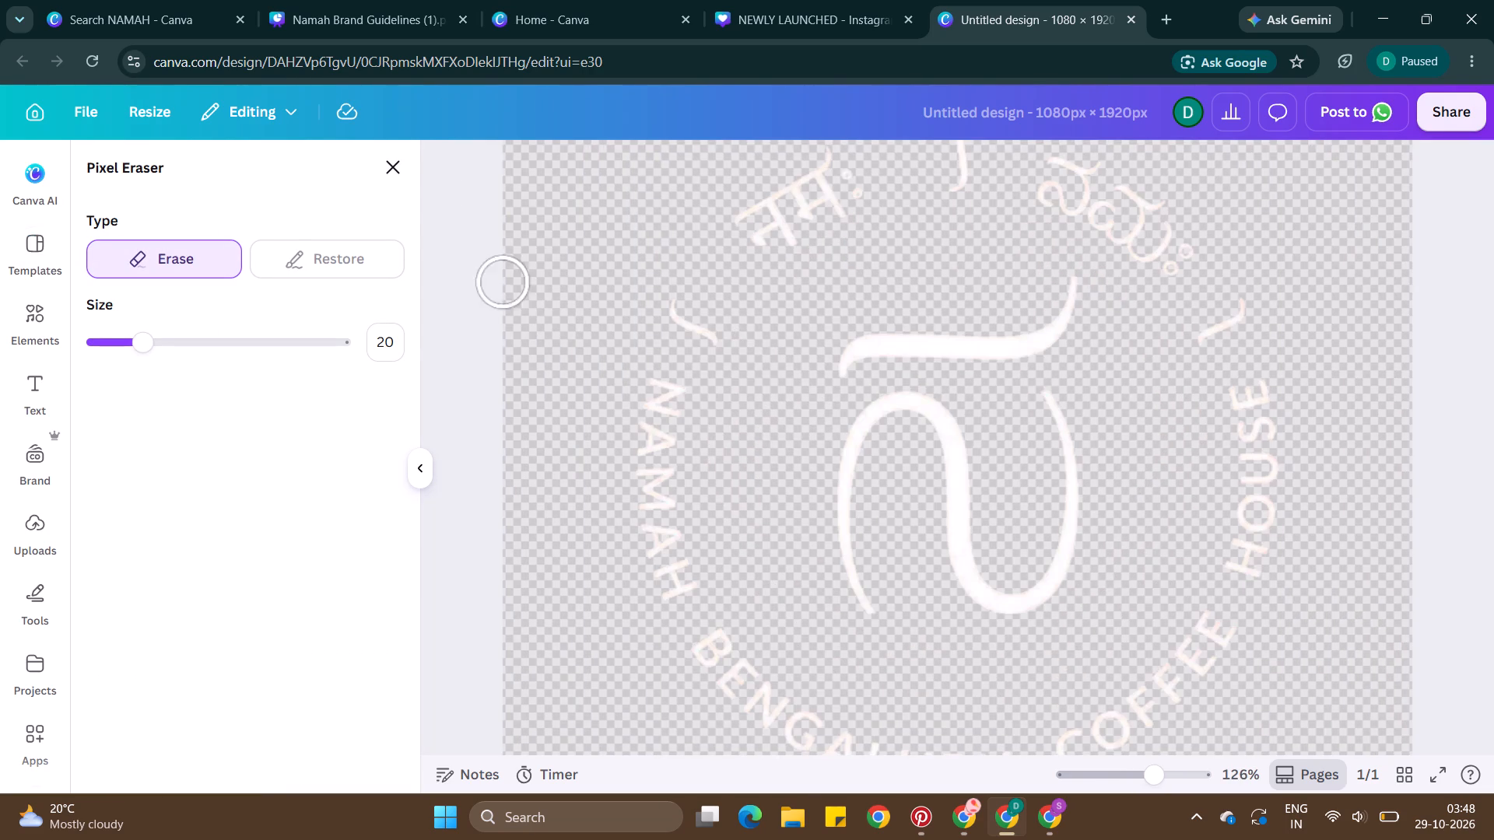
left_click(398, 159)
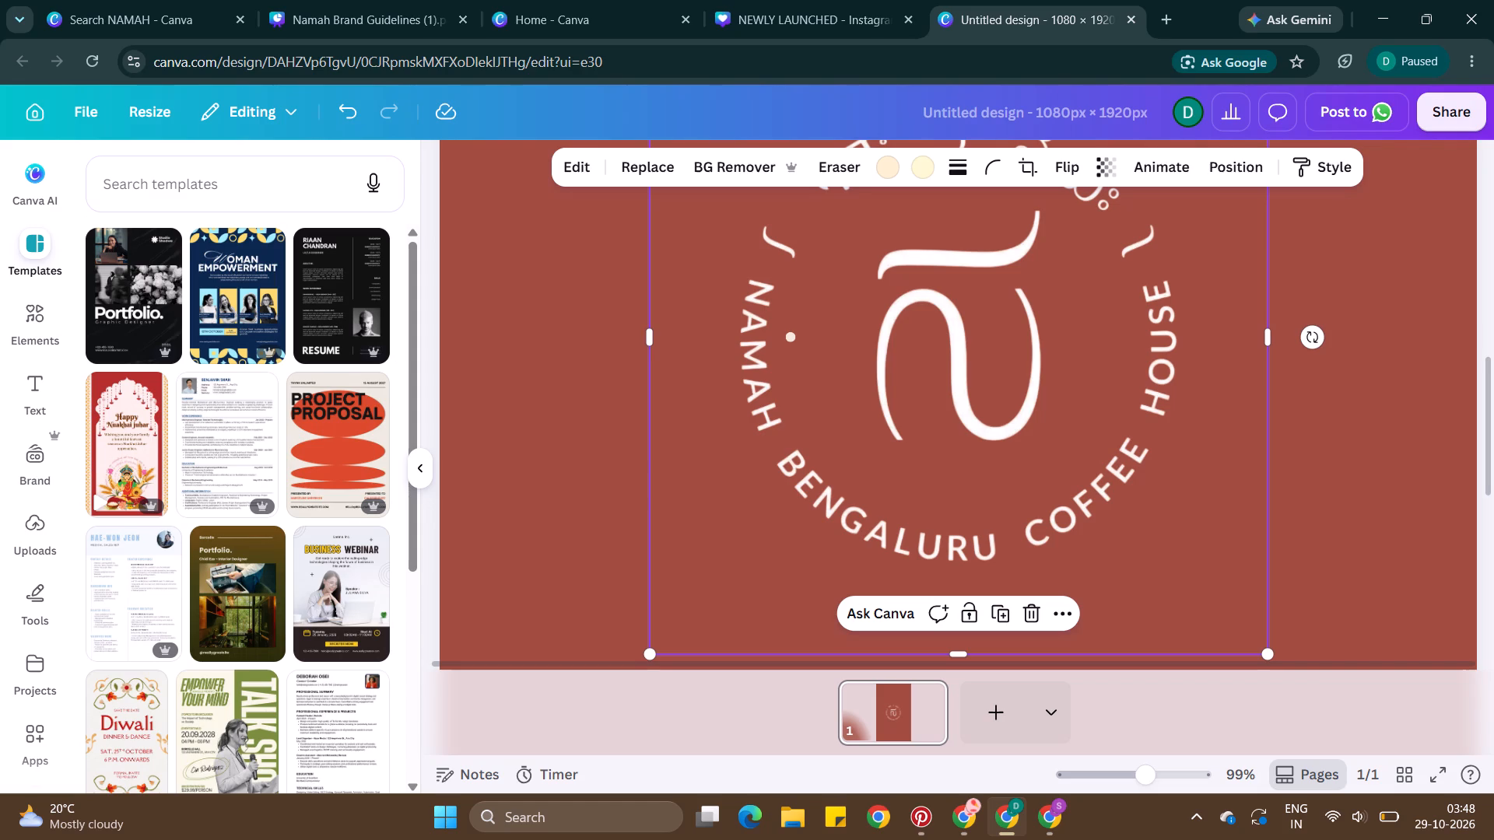
Delete the stray cream dot layer that lies beneath the circular logo.
left_click(784, 342)
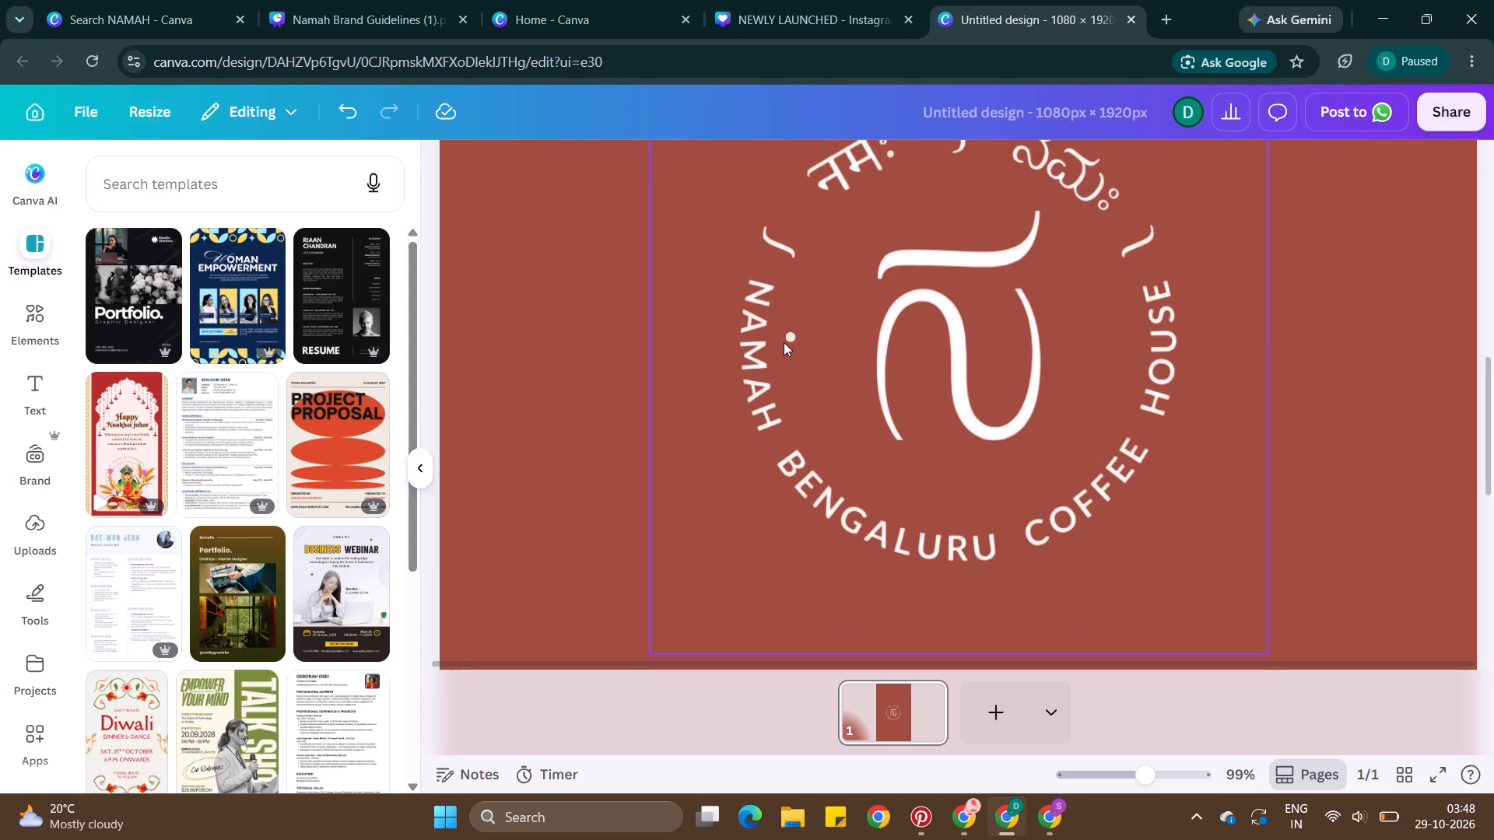
left_click(784, 342)
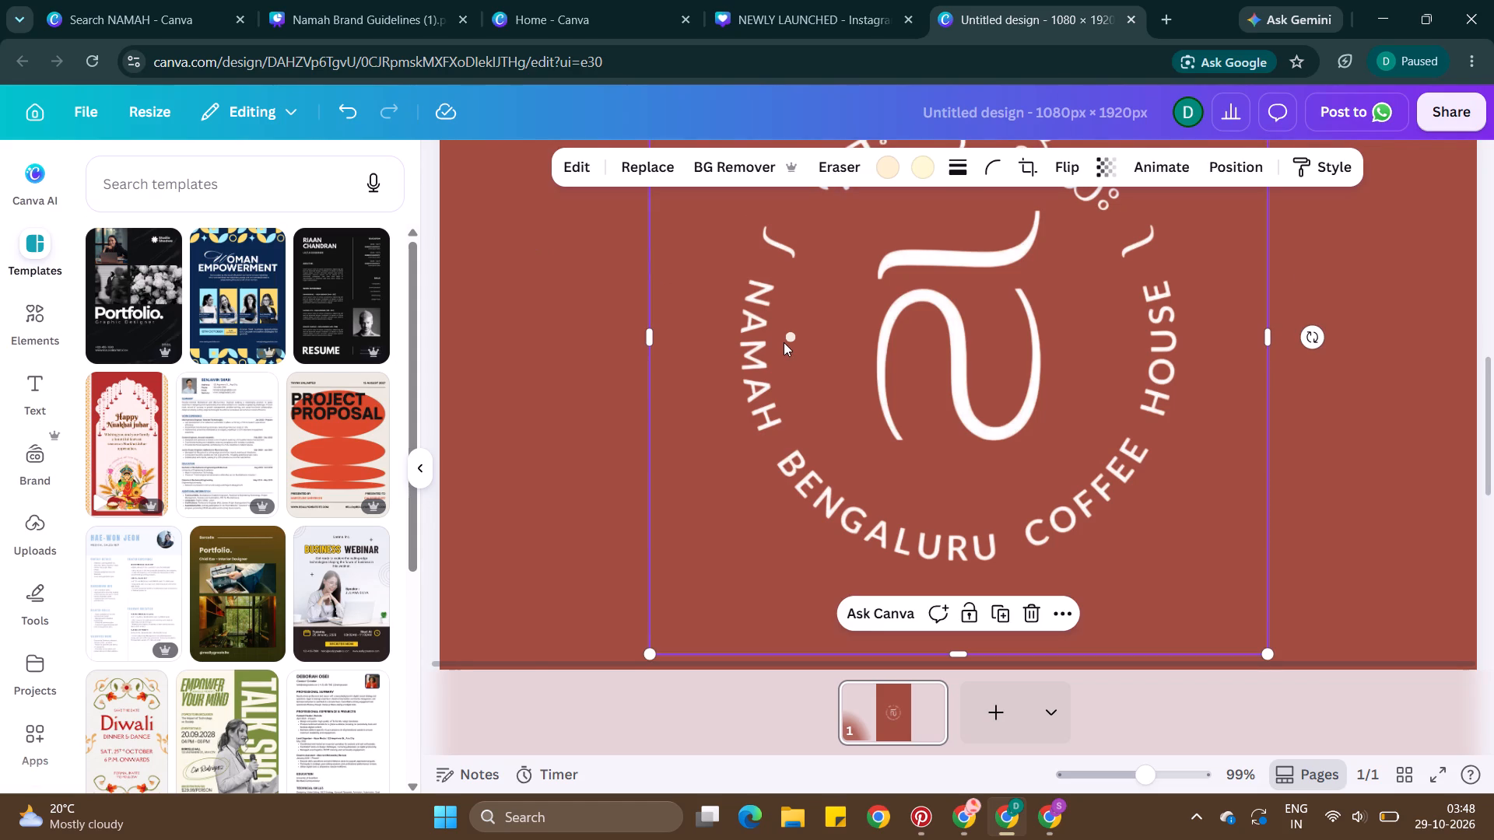
key("alt+1")
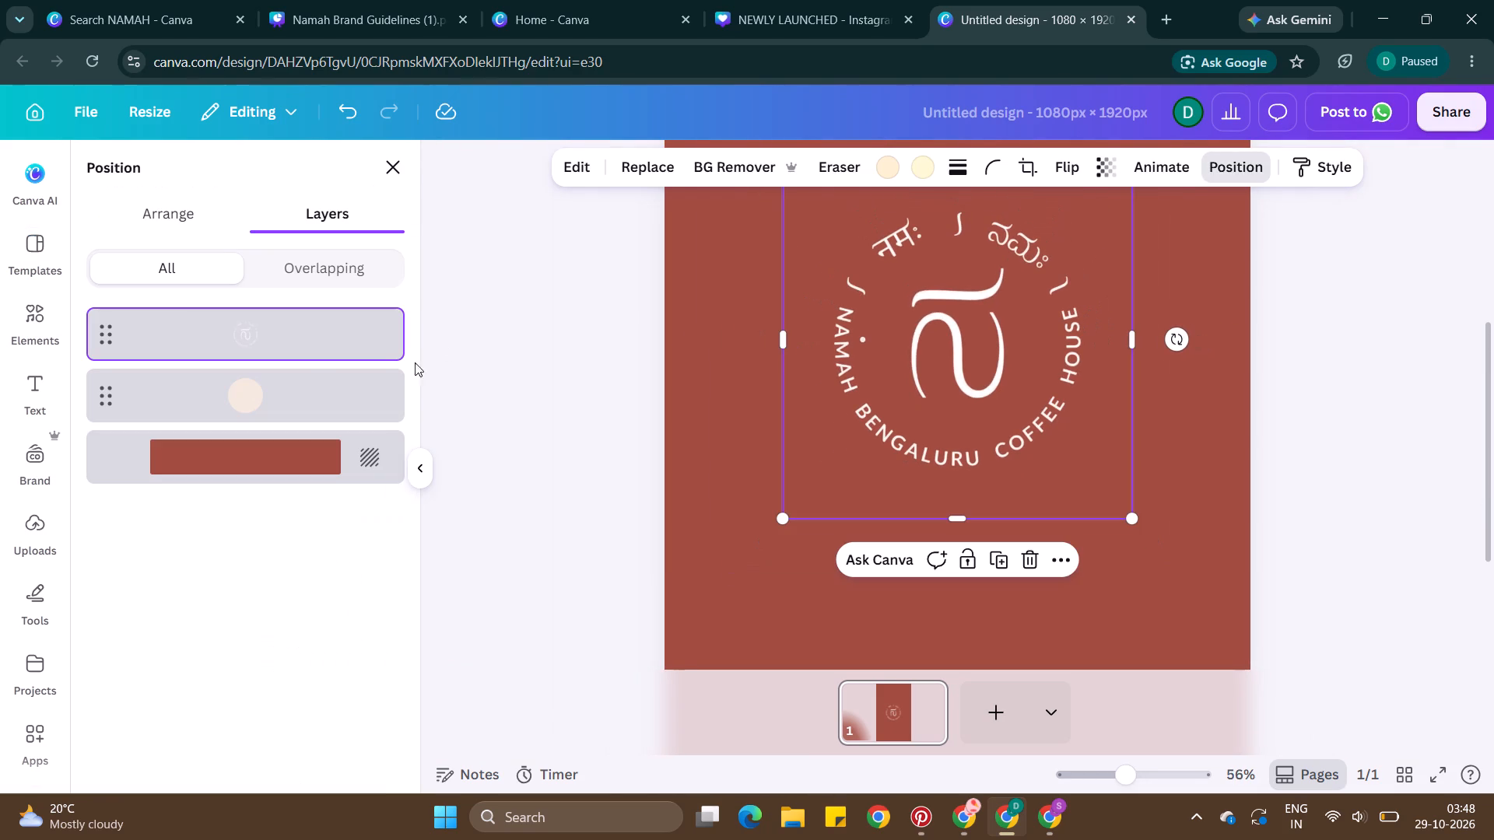
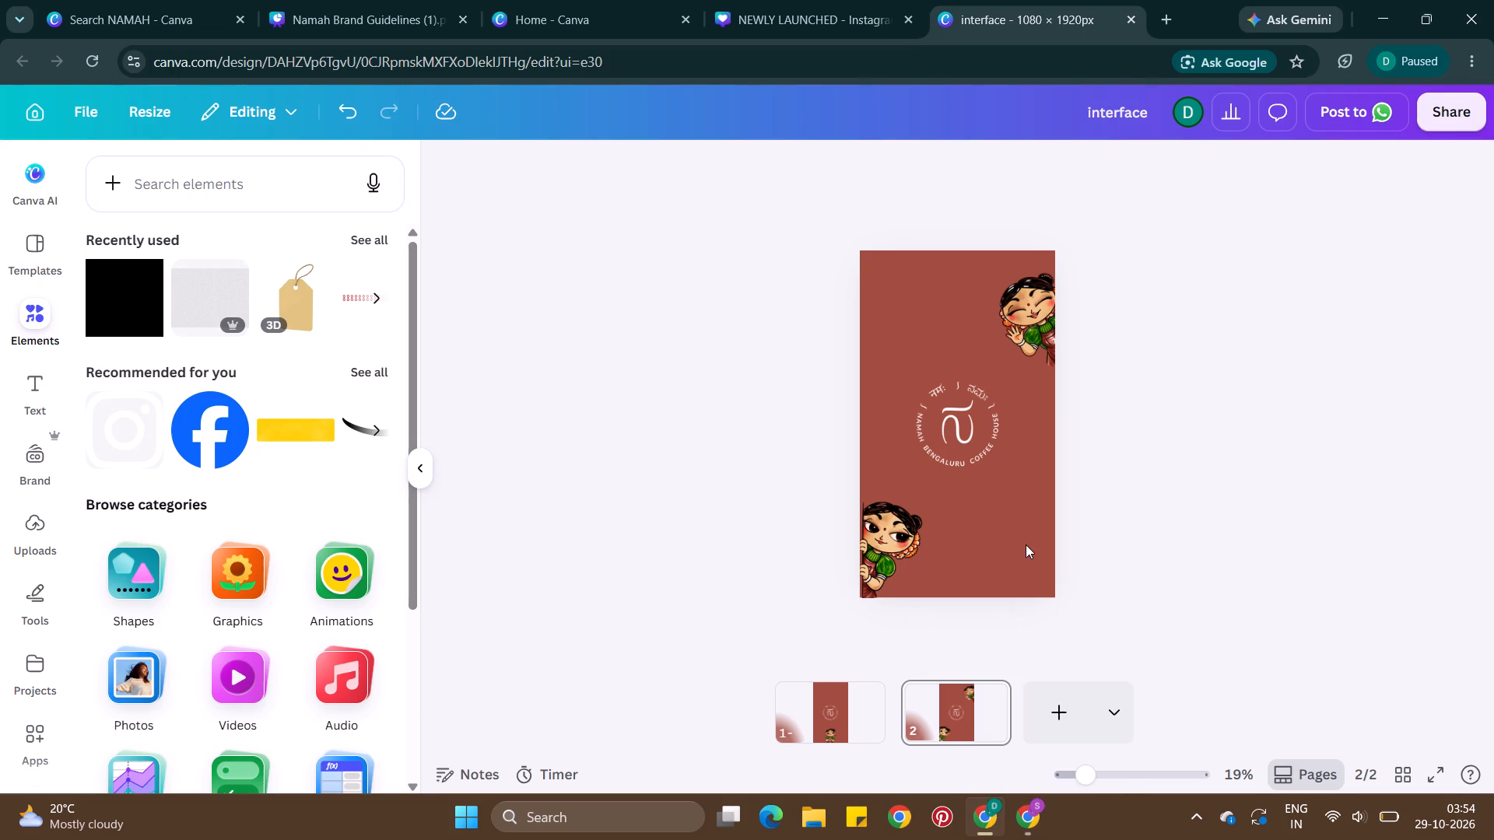
left_click(47, 233)
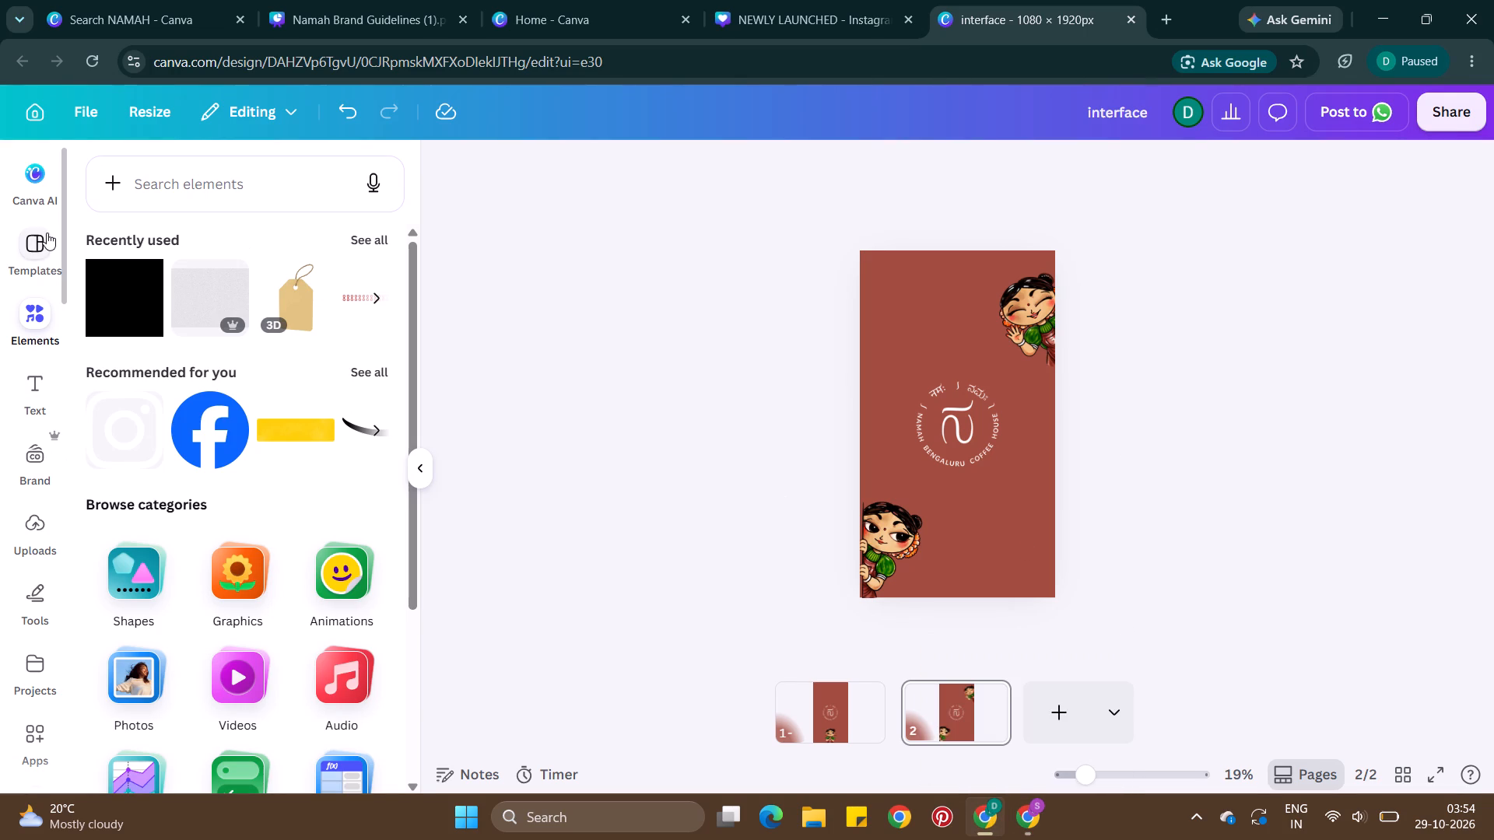
left_click(39, 303)
left_click(188, 184)
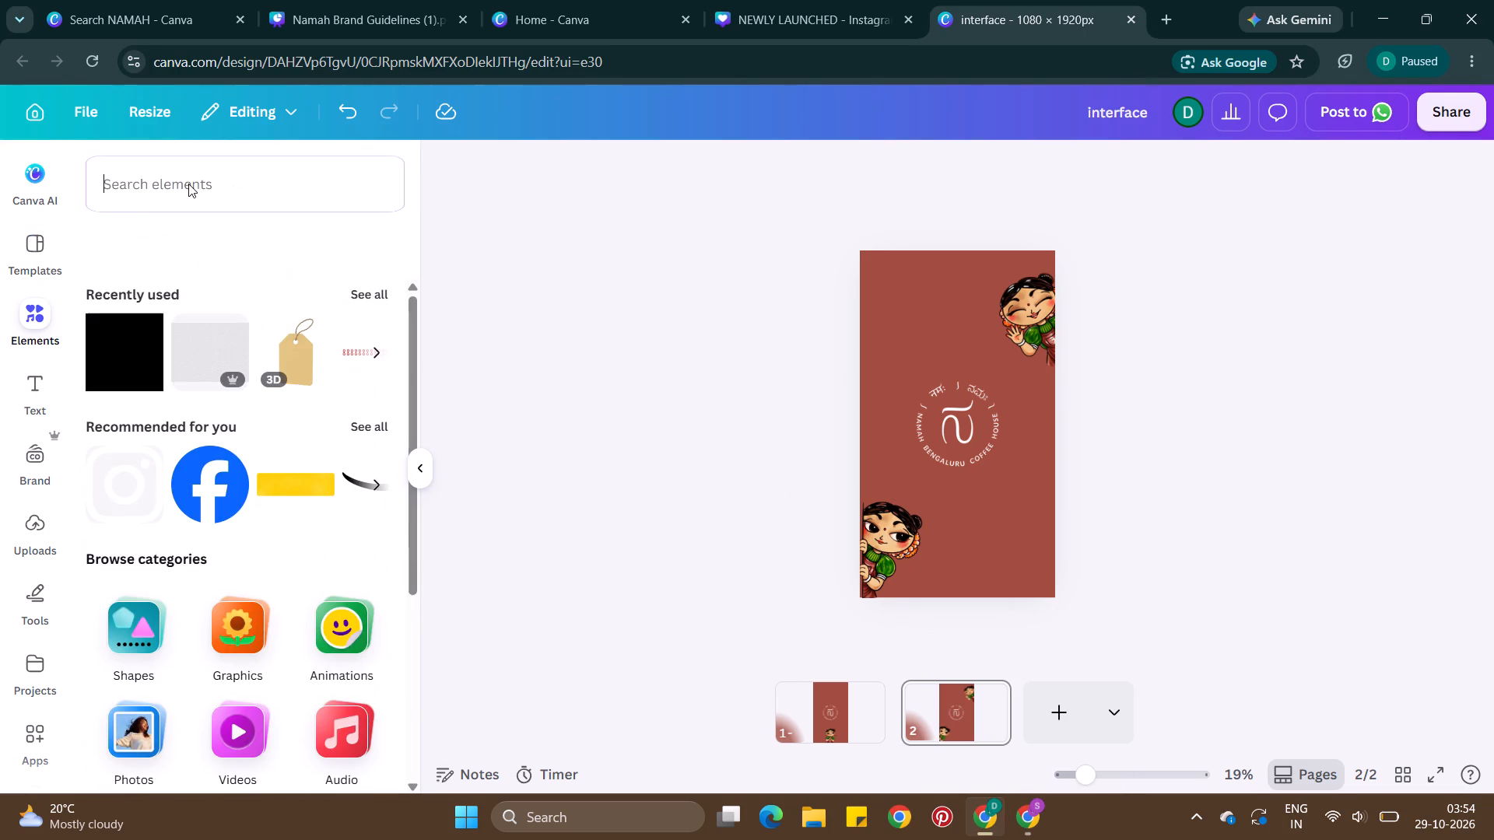
type("banan")
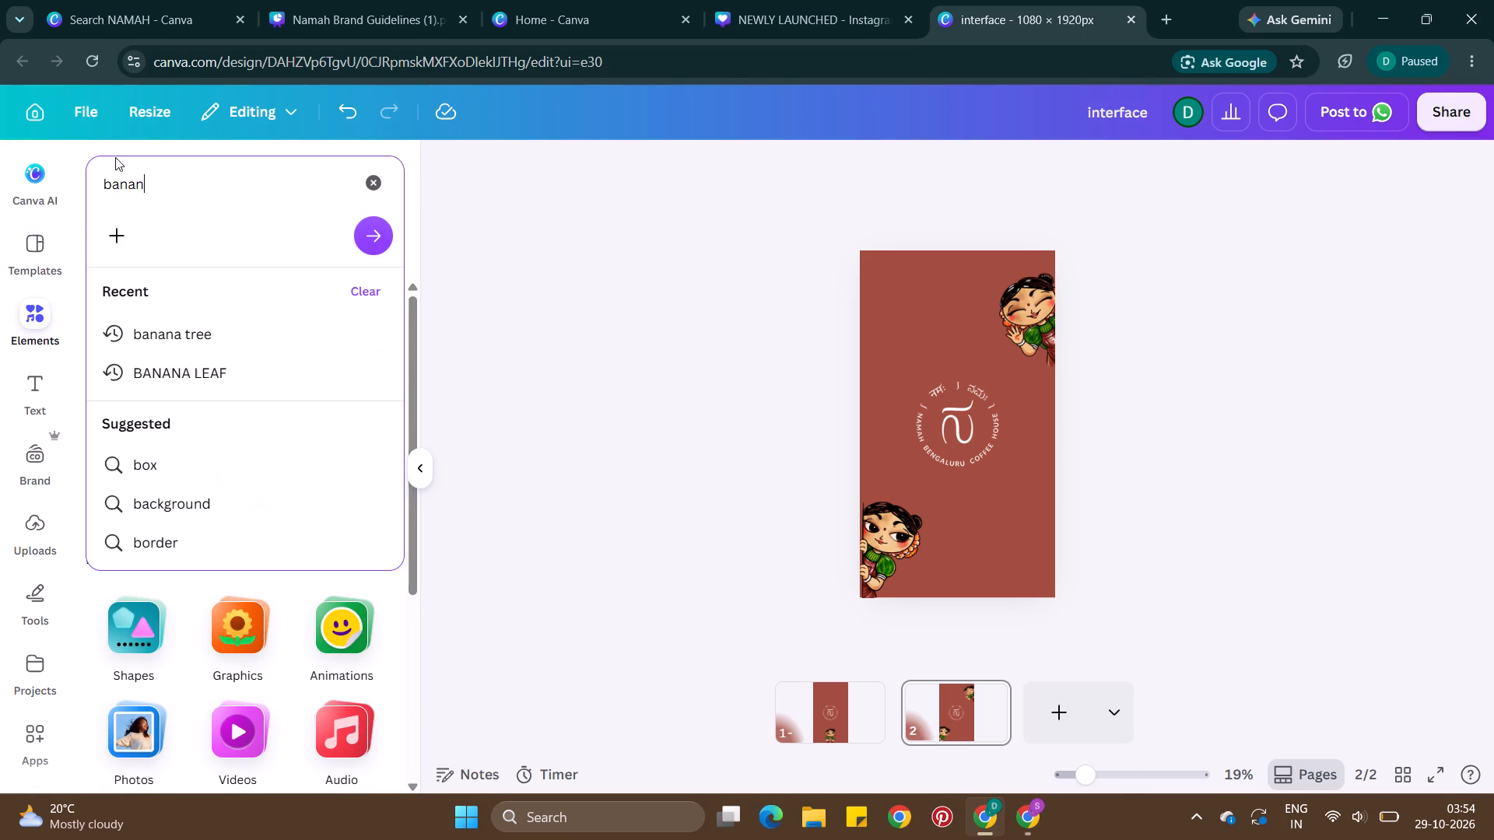
key("a")
key("Return")
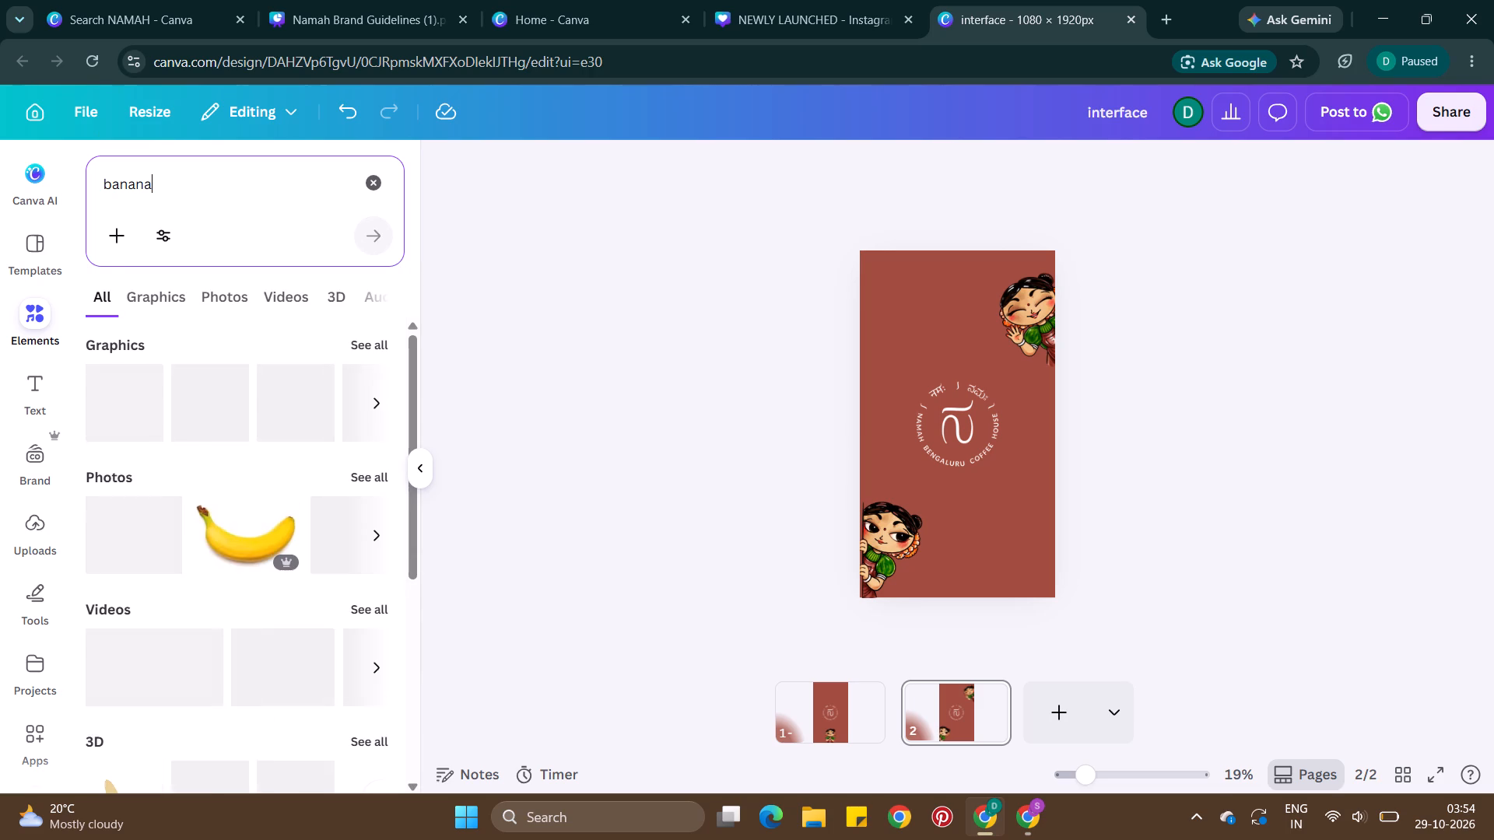
key("space")
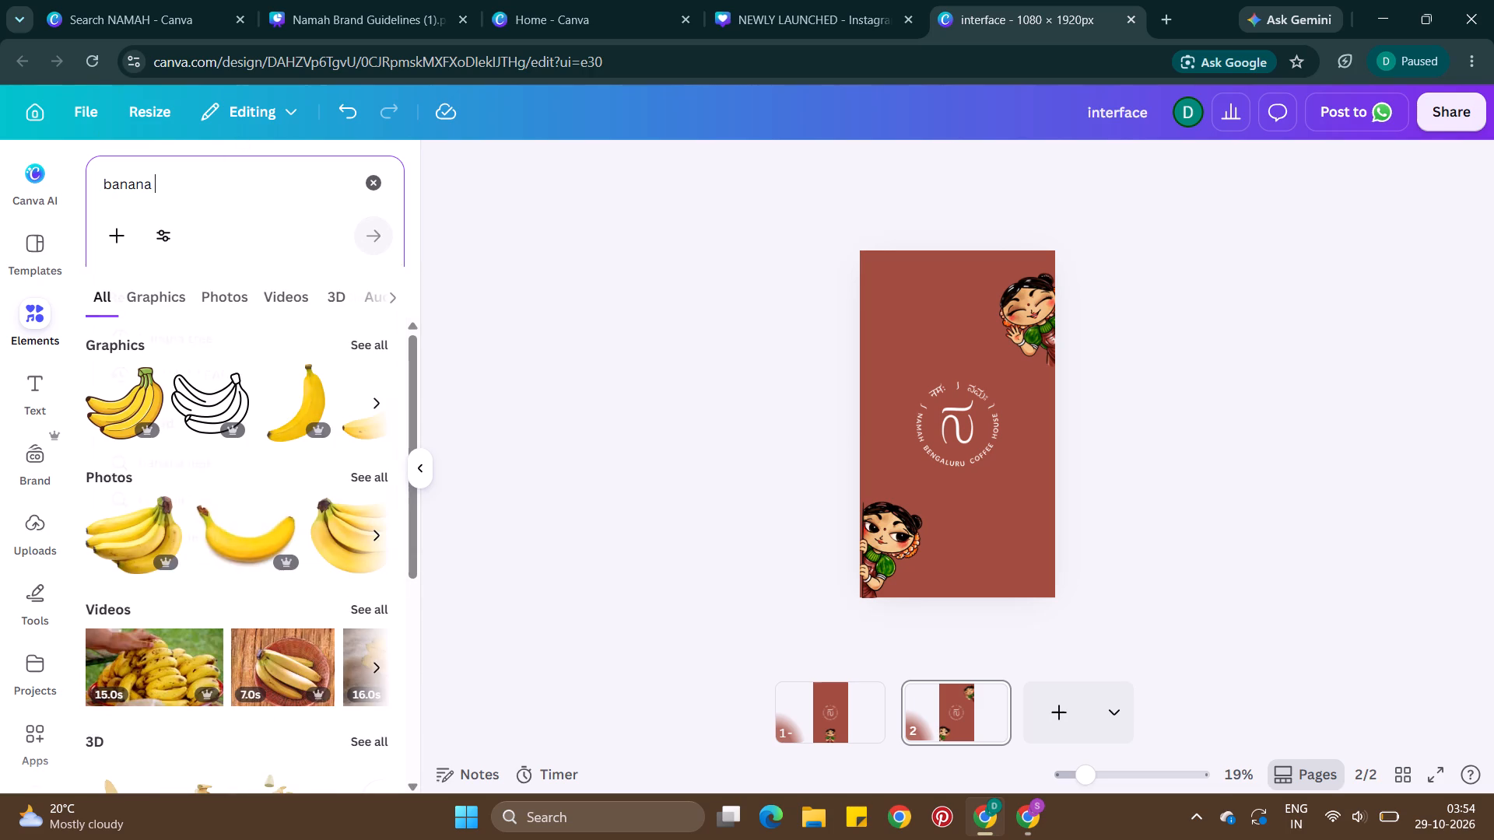
type("leaf")
key("Return")
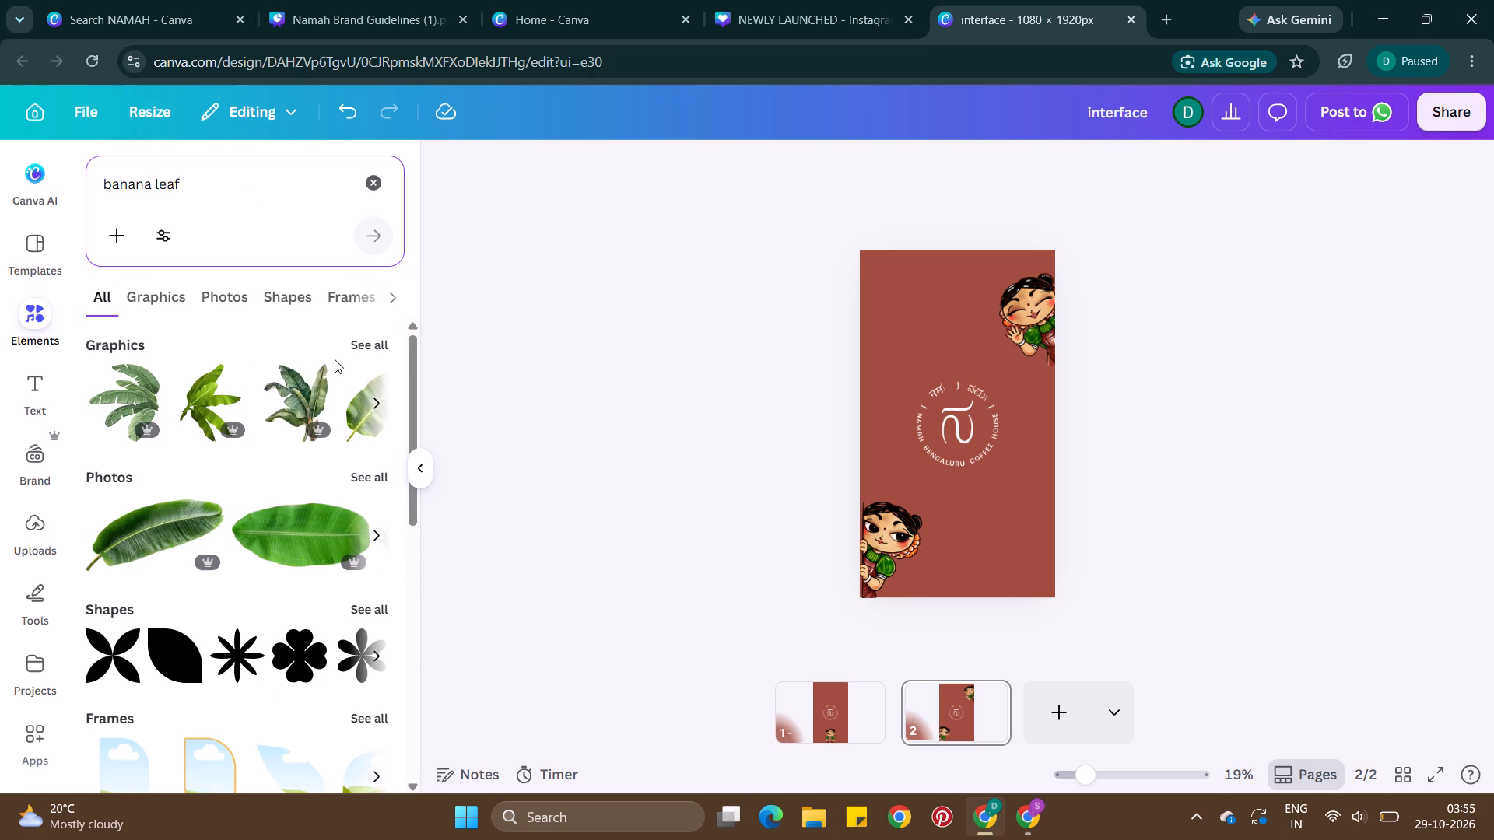
left_click(367, 338)
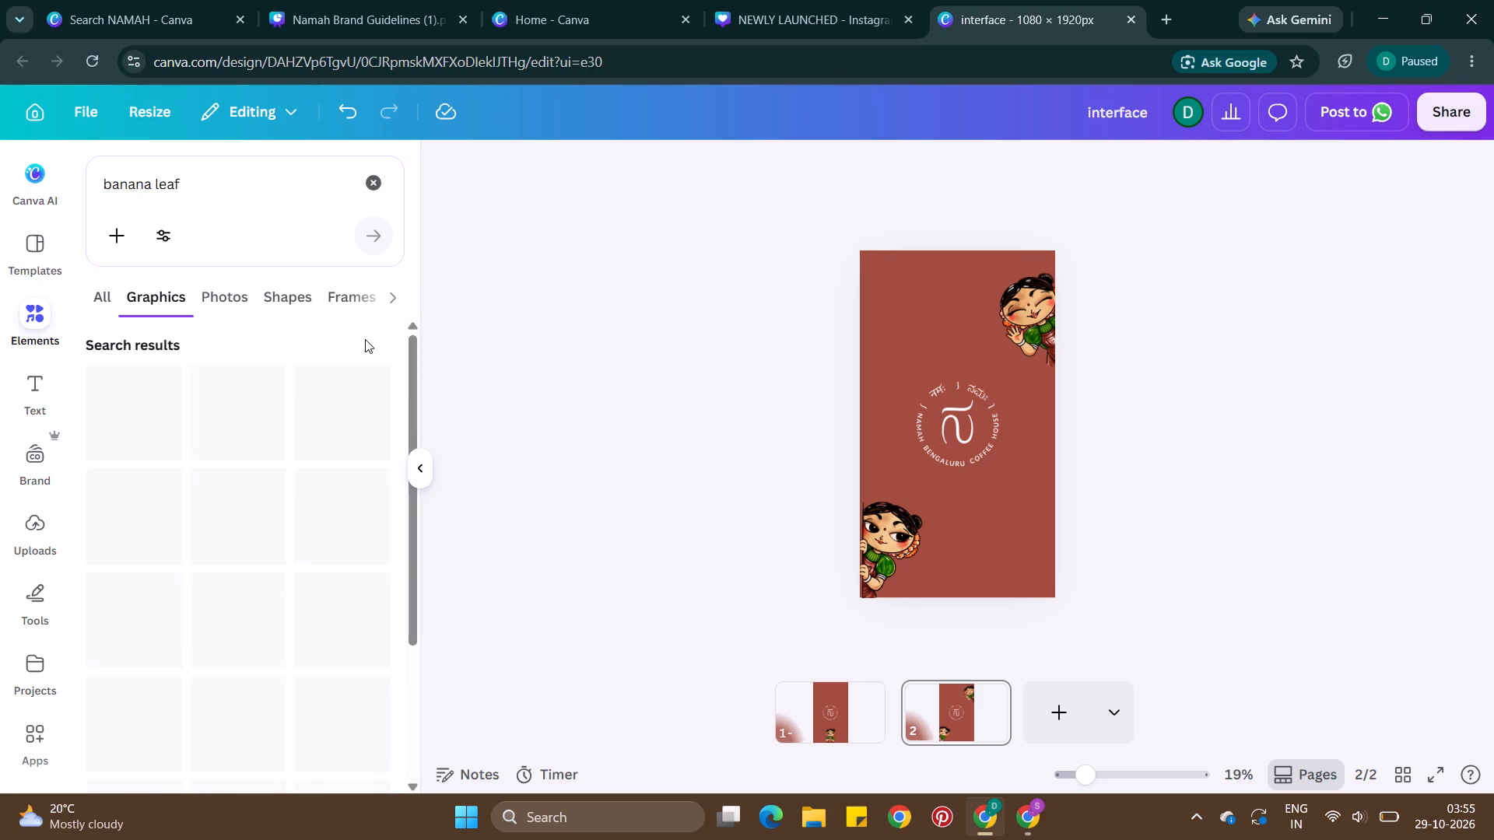
left_click(331, 421)
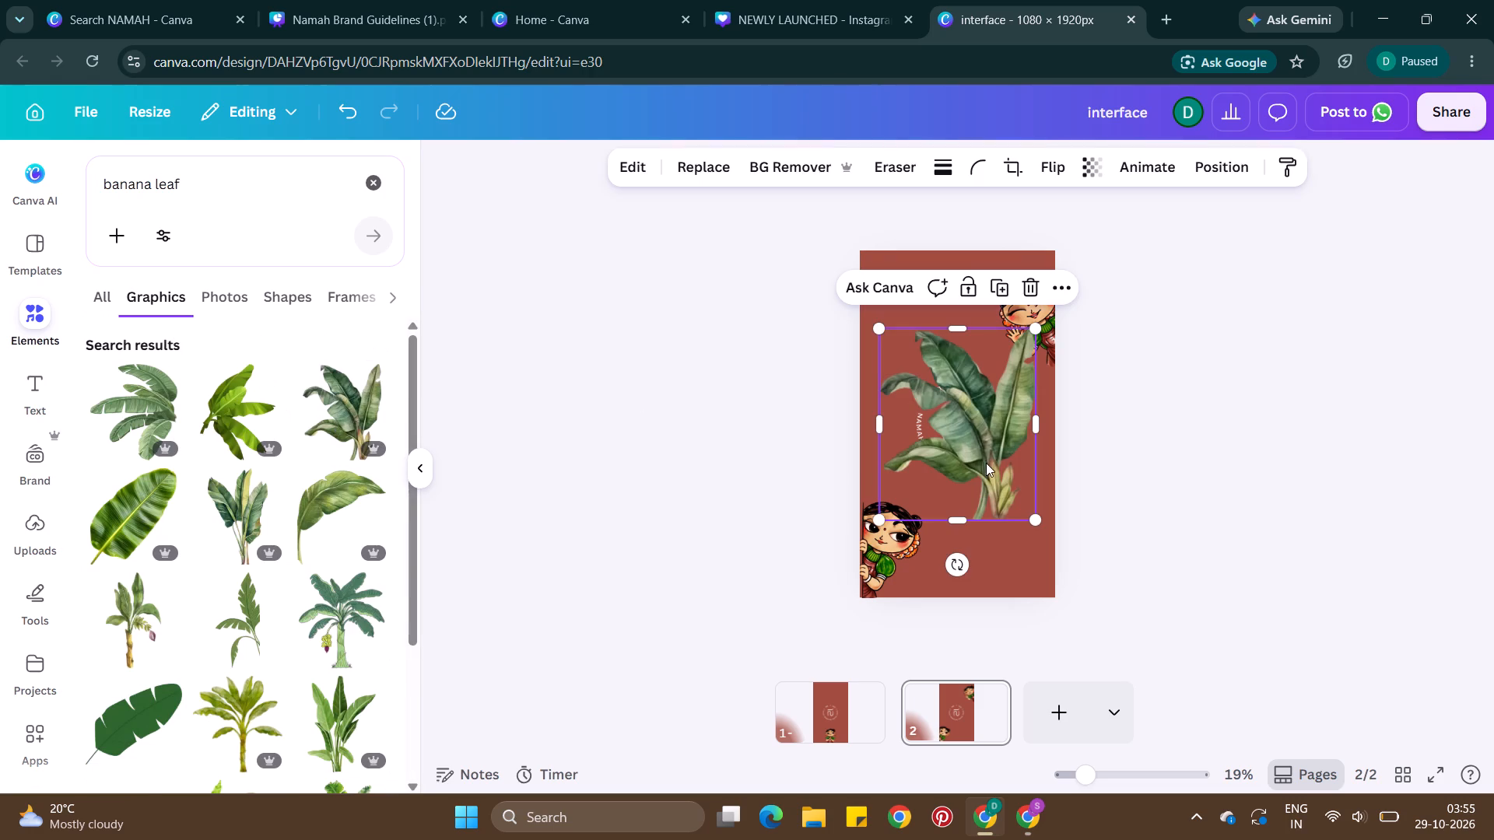
Shrink the banana plant, tilt it slightly counterclockwise and place it at page 2's lower-right corner, partly off the page.
left_click_drag(985, 425, 1069, 537)
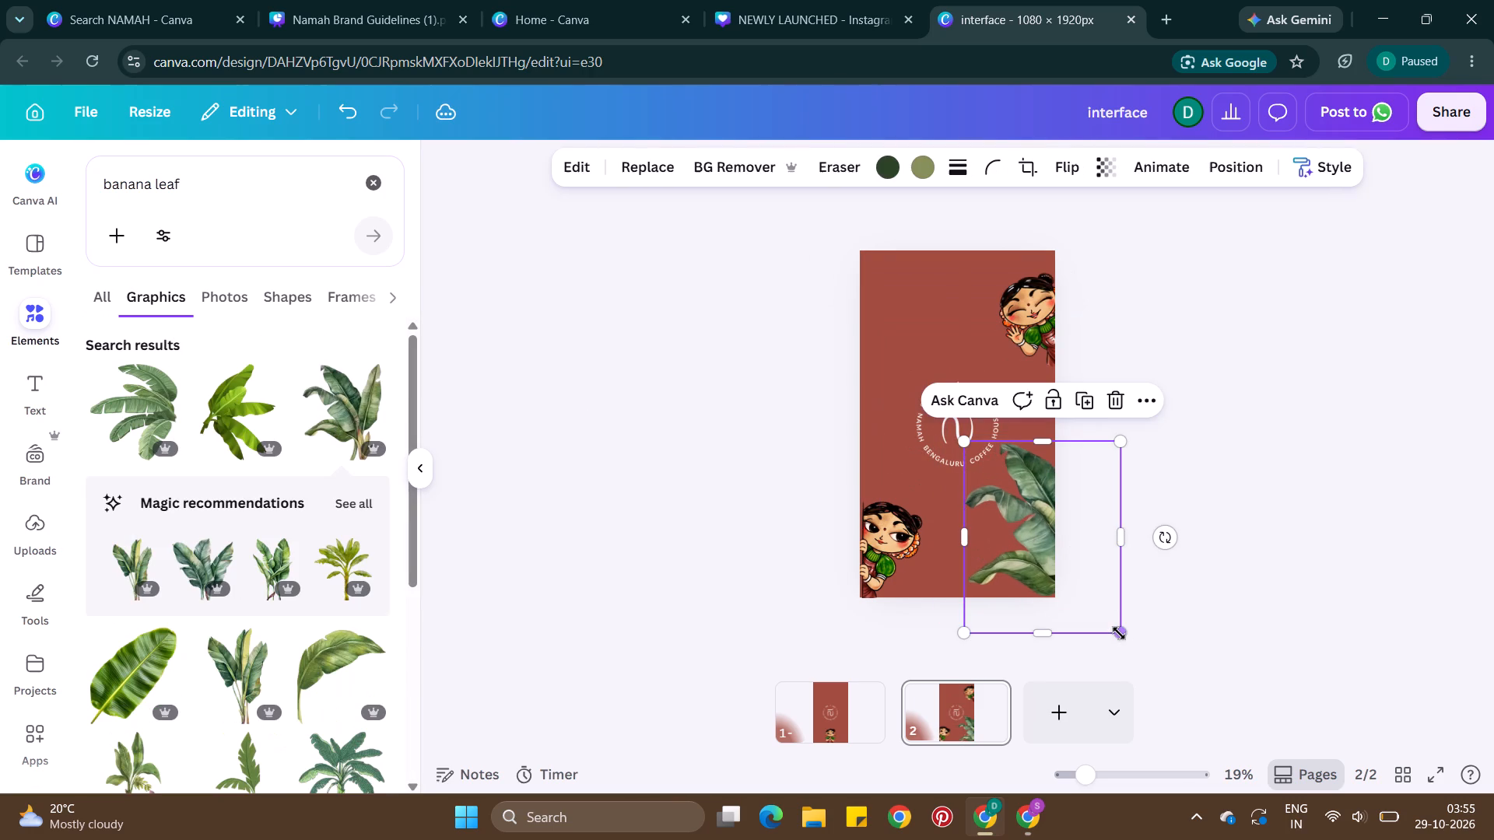
left_click_drag(1119, 632, 1061, 572)
left_click_drag(1011, 506, 1022, 524)
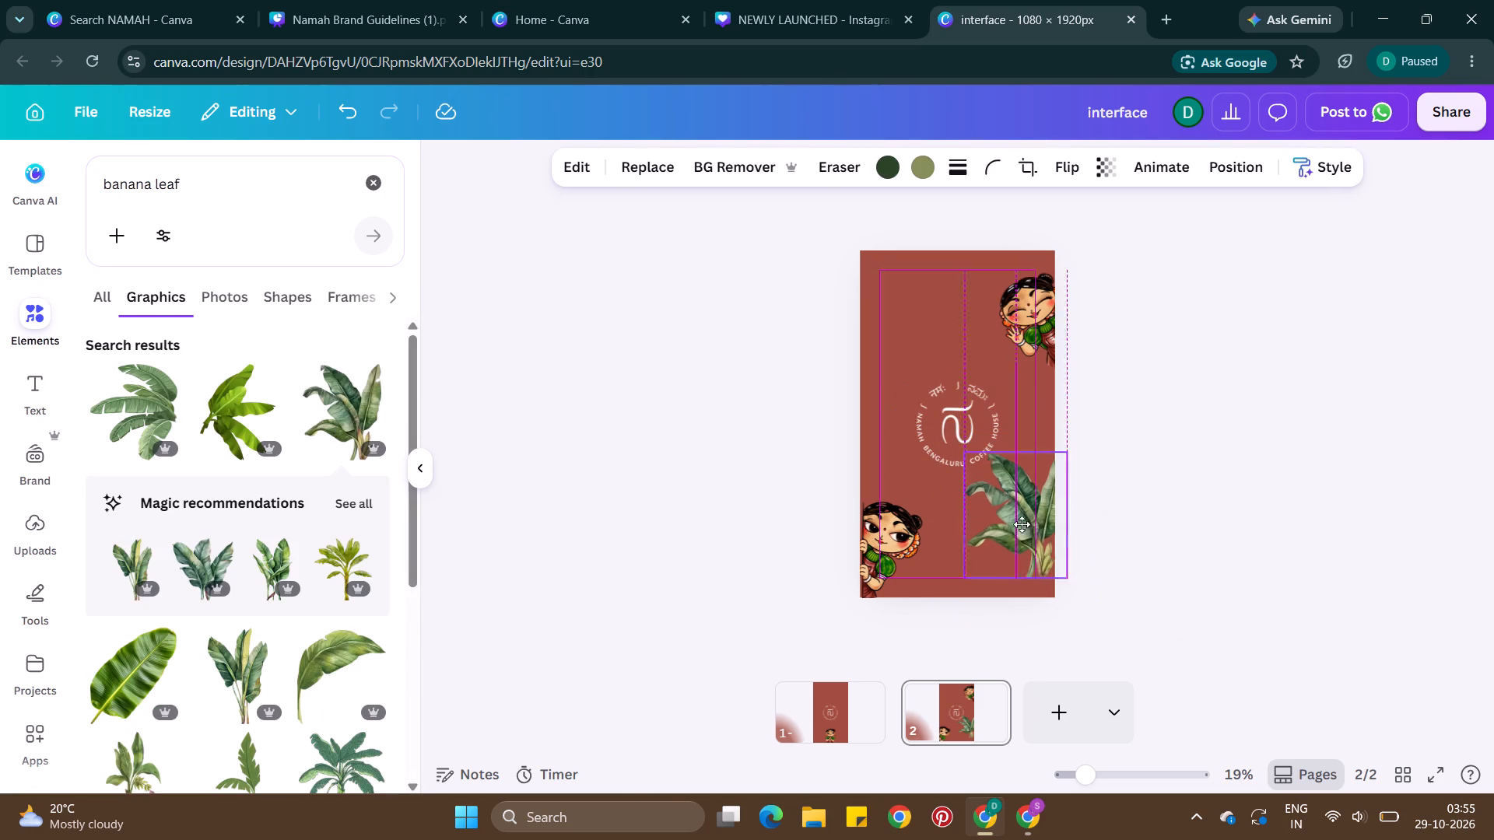
left_click_drag(1022, 524, 1038, 542)
left_click_drag(1137, 546, 1138, 535)
left_click_drag(1001, 607, 1022, 586)
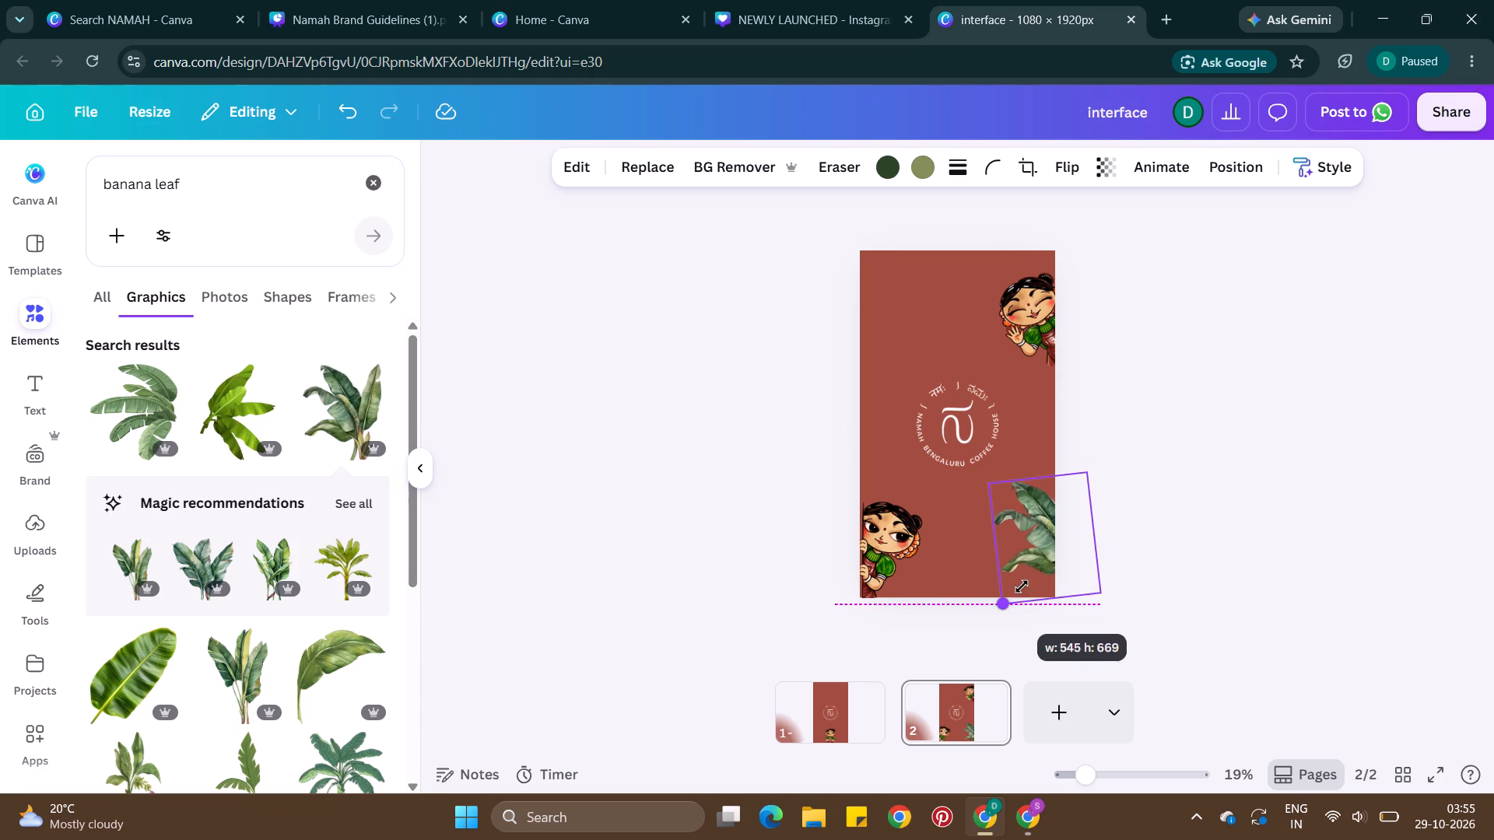
left_click_drag(1022, 586, 1030, 580)
left_click_drag(1054, 539, 1050, 559)
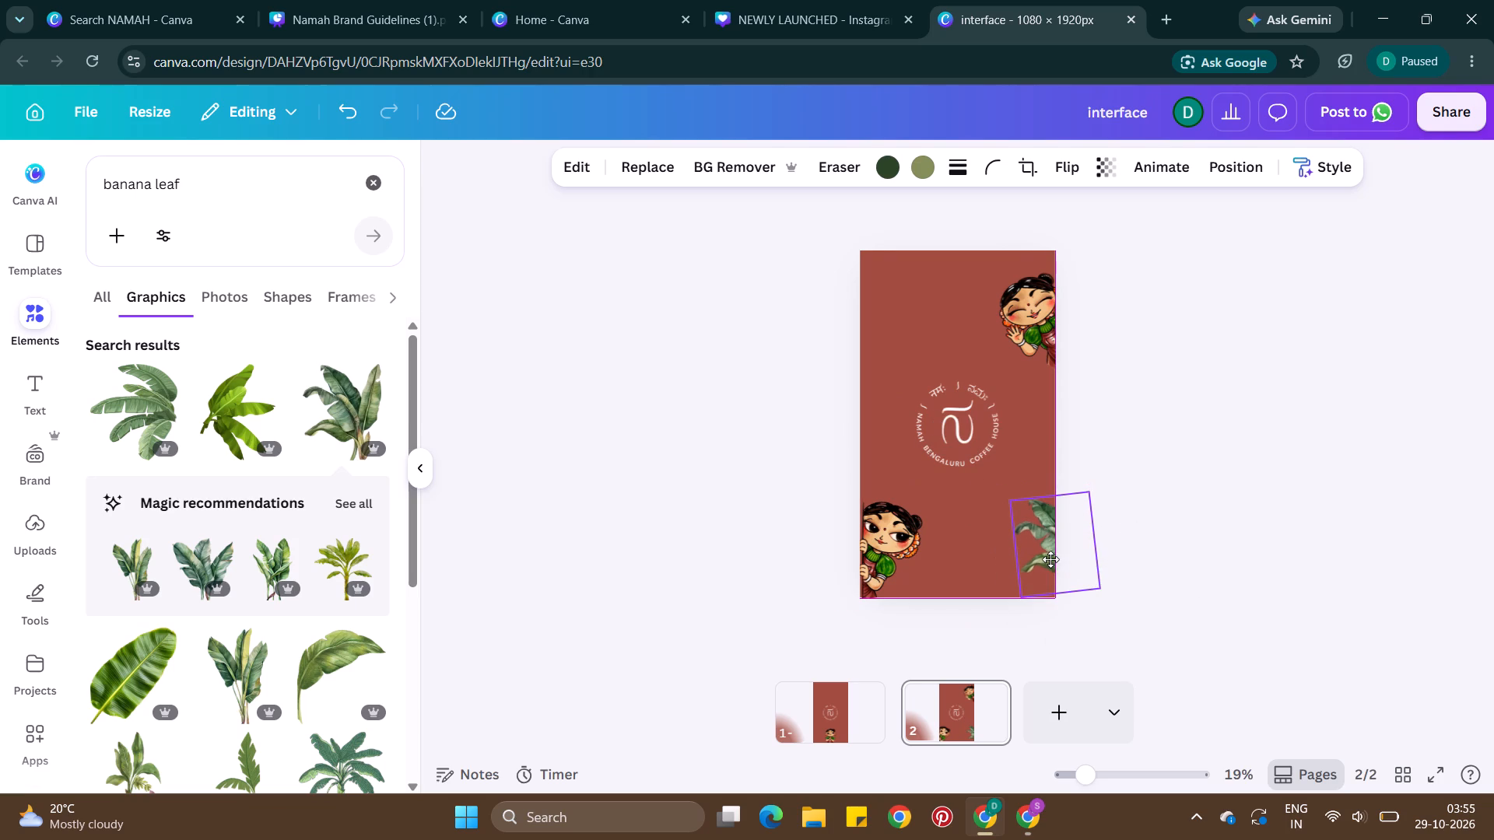
left_click_drag(1050, 559, 1036, 563)
Try the banana plant at page 2's left and upper-right edges, tilt it slightly clockwise and settle it at the lower-right edge.
left_click_drag(1036, 563, 854, 485)
left_click_drag(864, 568, 812, 564)
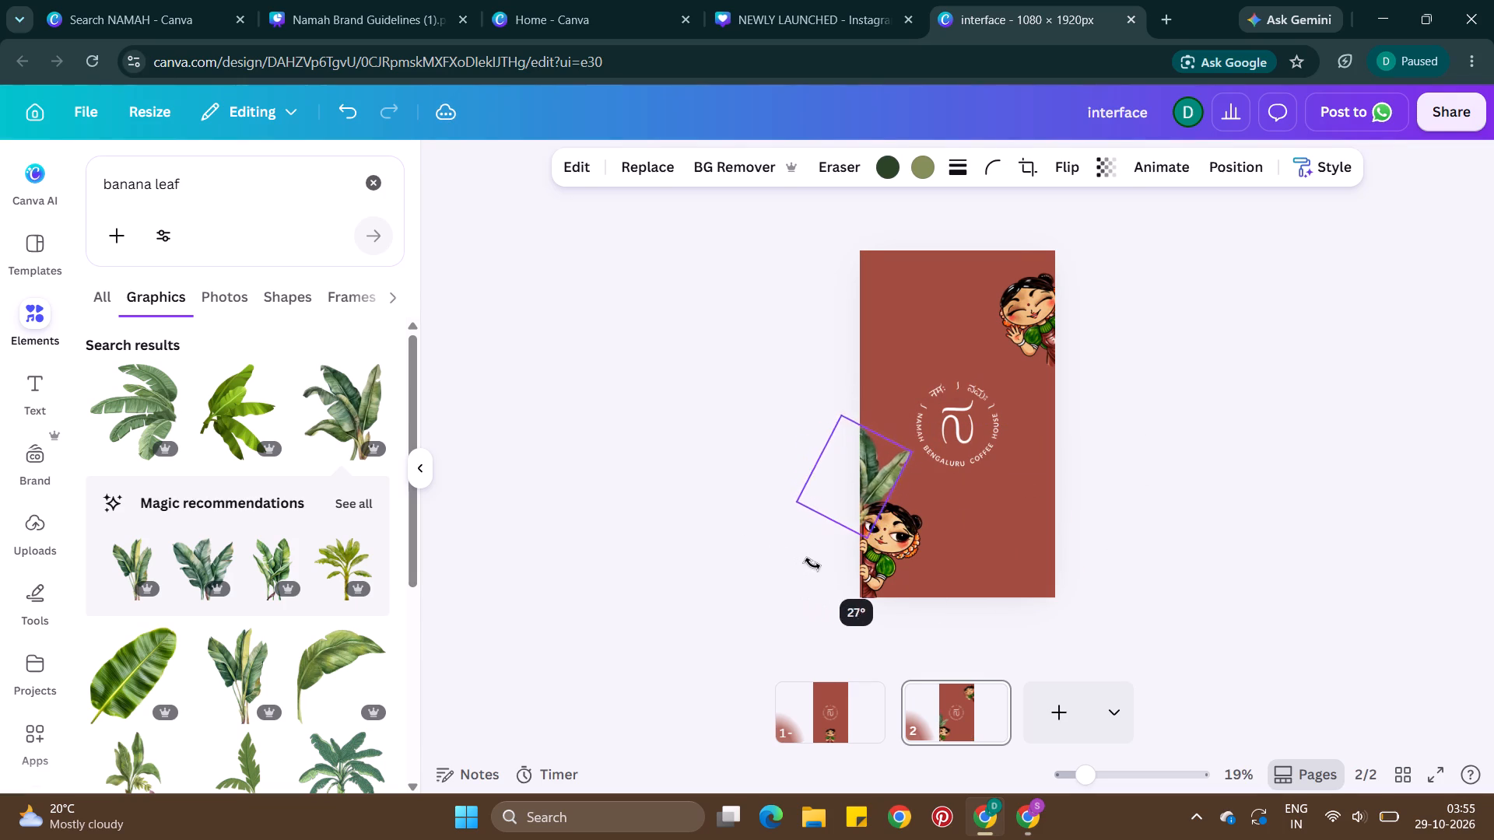
left_click_drag(812, 564, 843, 565)
left_click_drag(856, 481, 1068, 310)
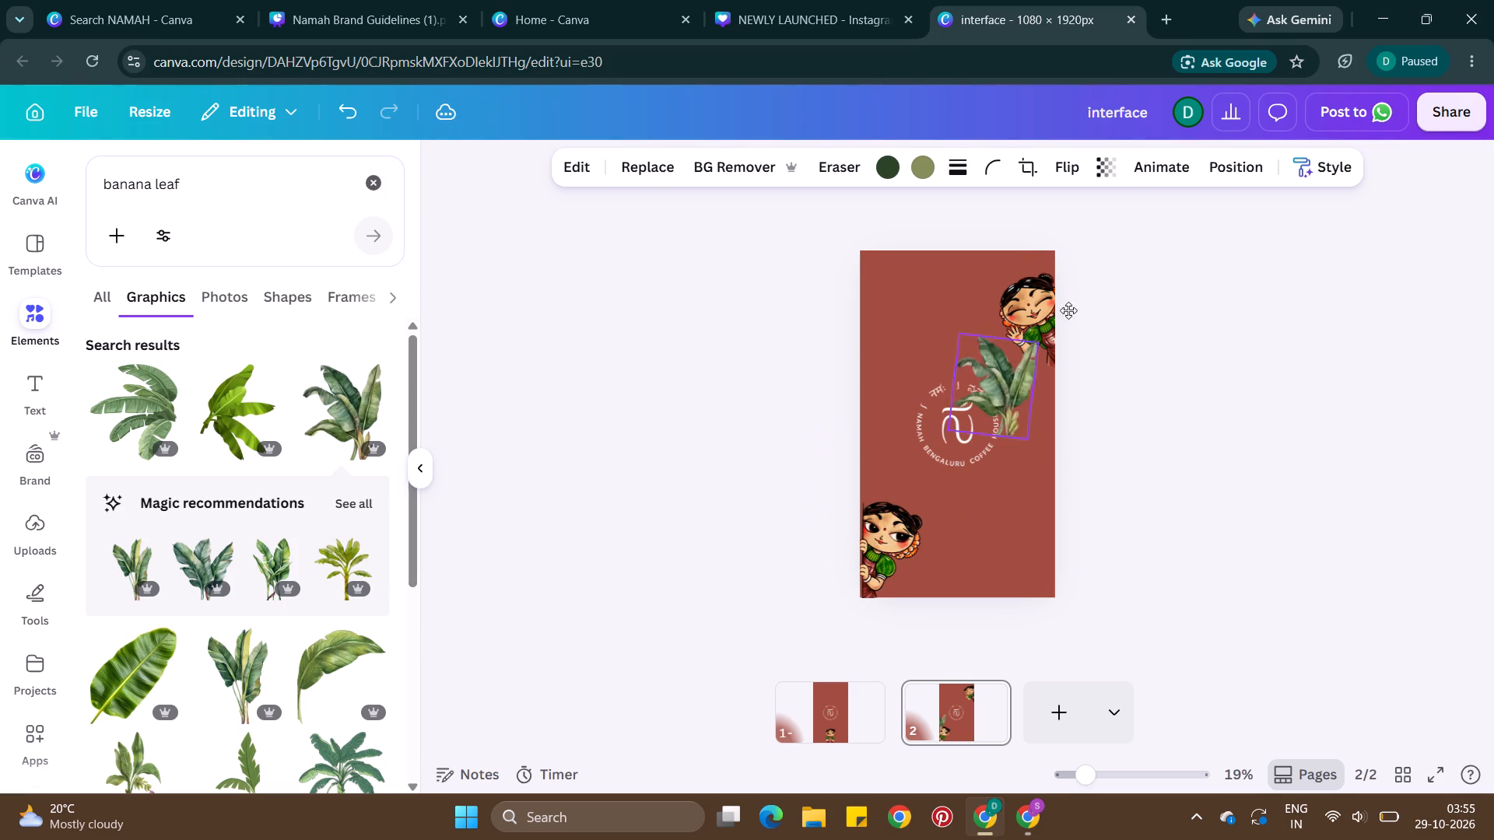
left_click_drag(1068, 310, 1051, 541)
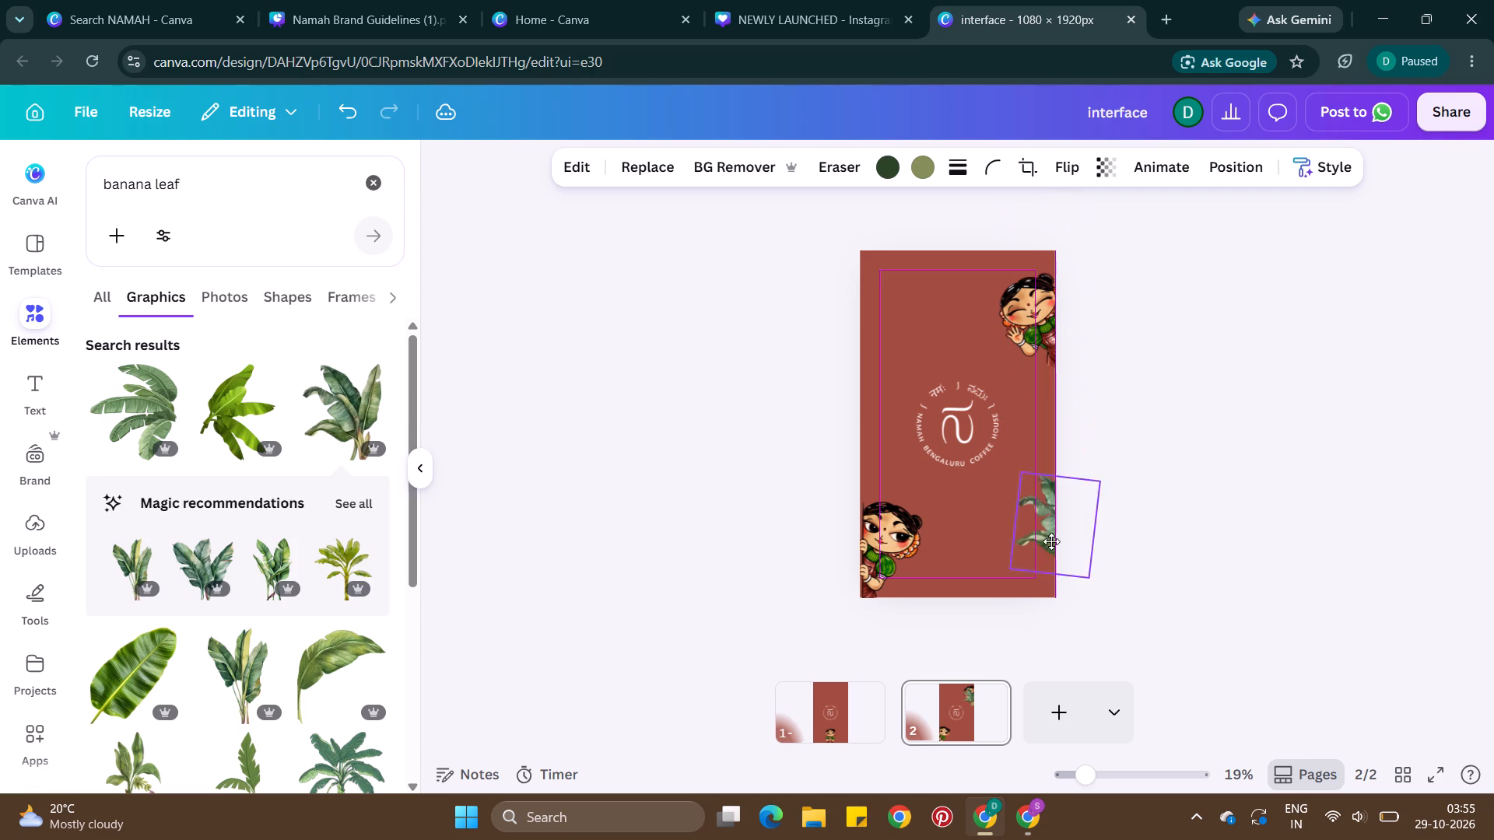
left_click_drag(1051, 541, 1050, 561)
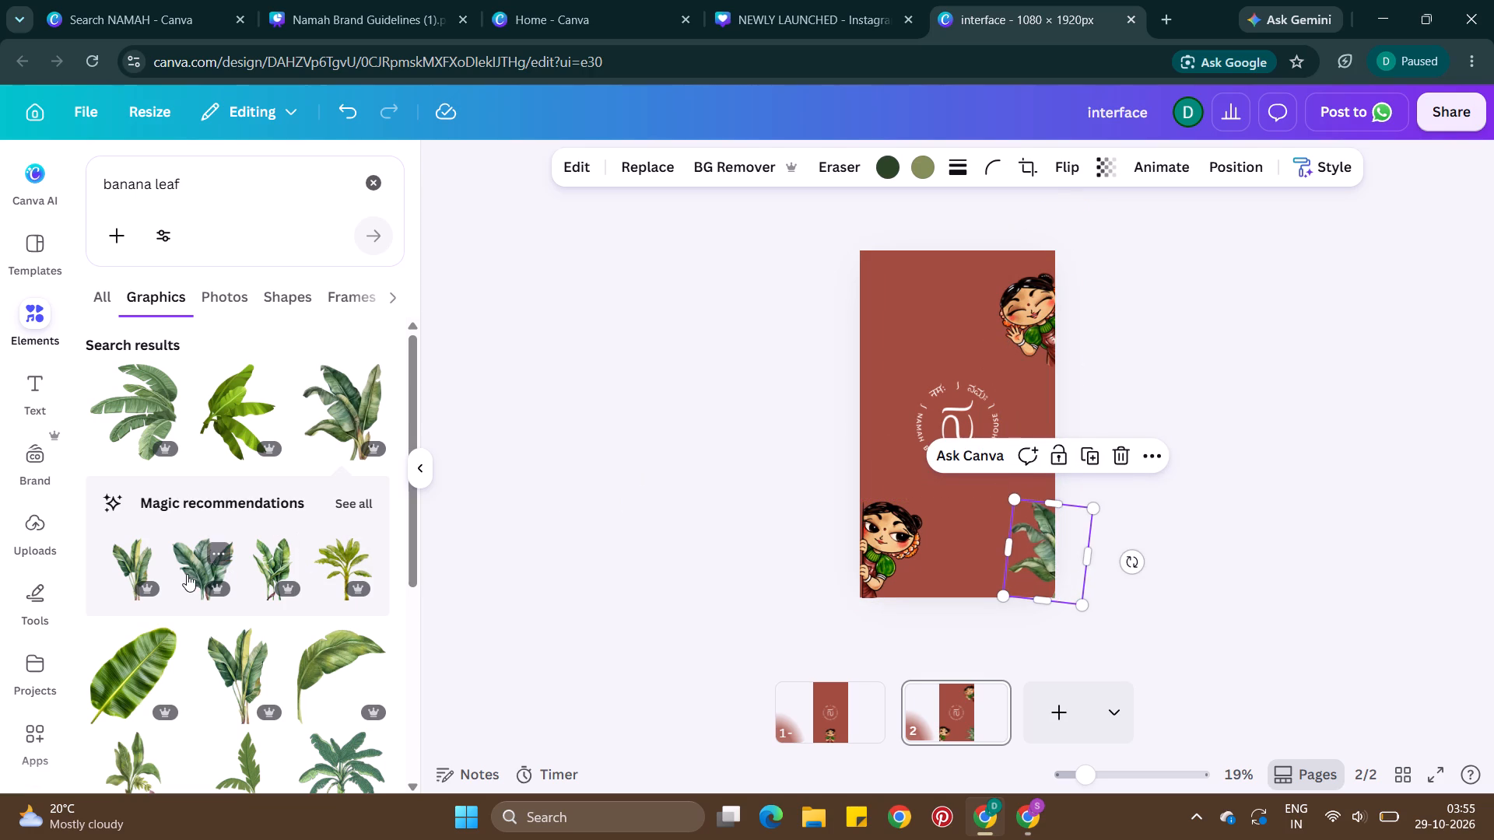
Add the first recommended banana plant to page 2, tilt it clockwise, shrink it and place it partly off the upper-left edge.
left_click(128, 562)
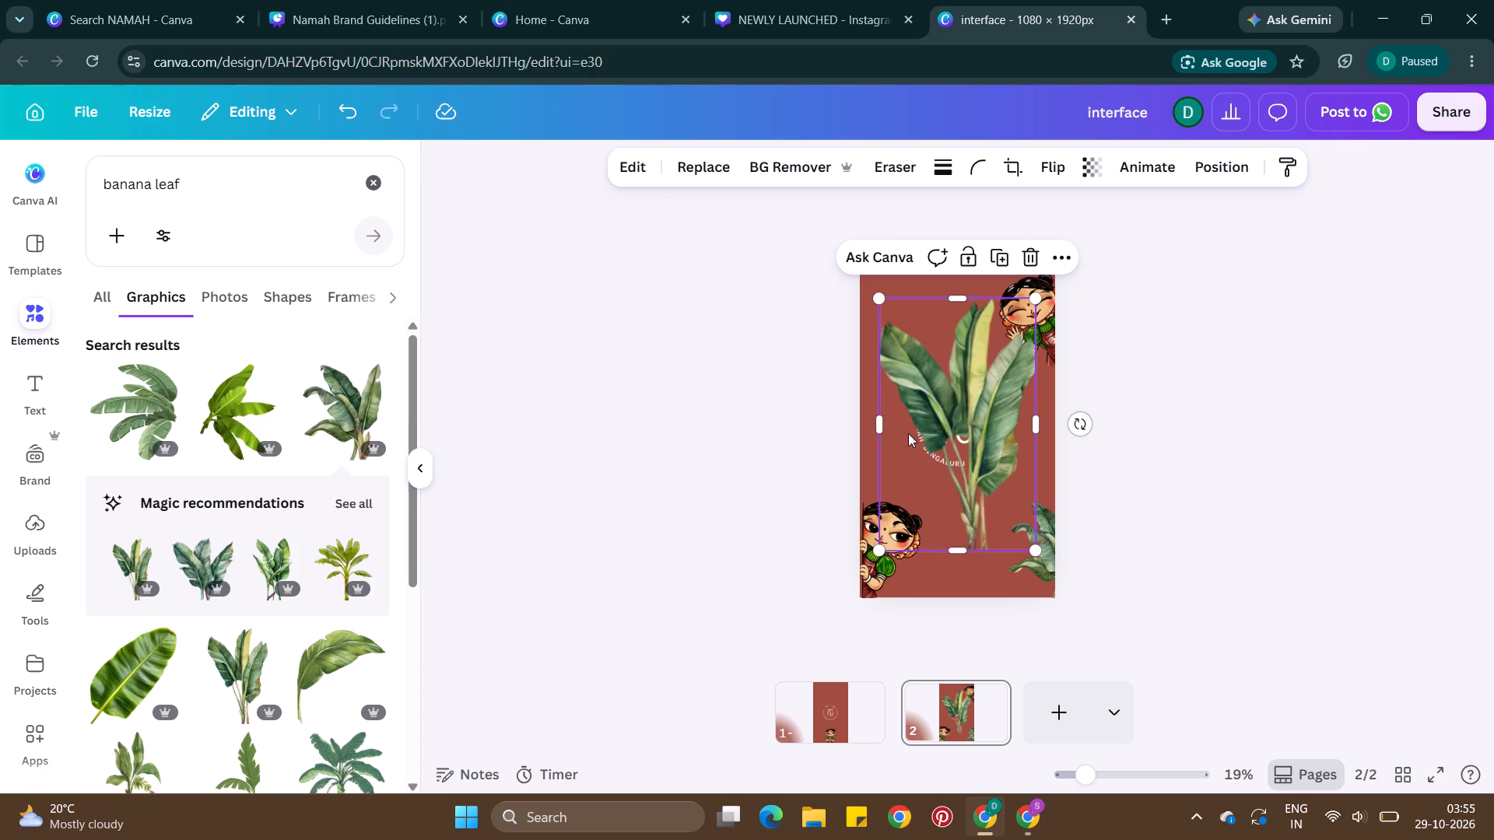
left_click_drag(1086, 421, 1072, 479)
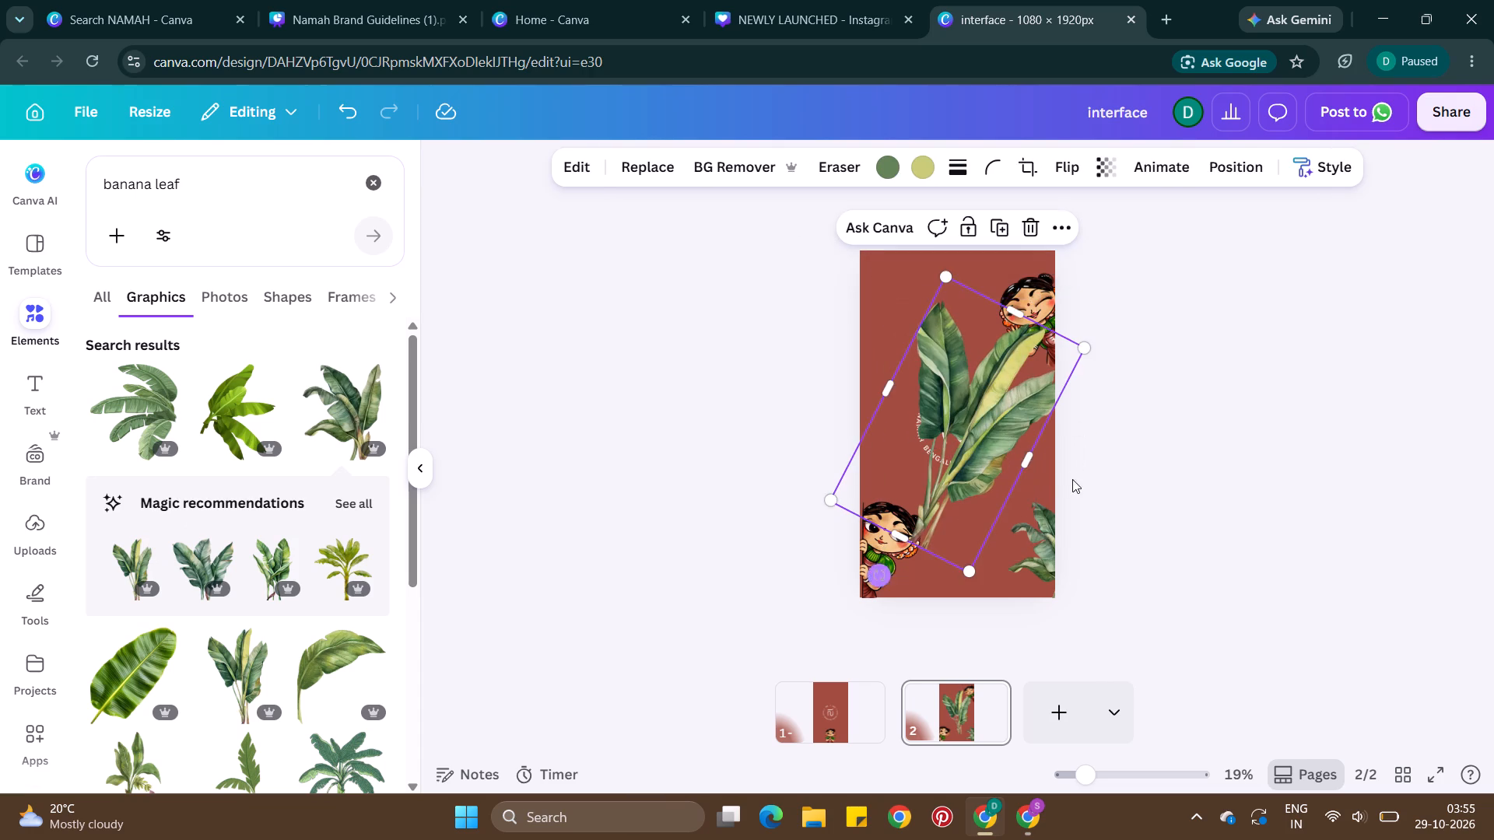
left_click_drag(994, 420, 914, 366)
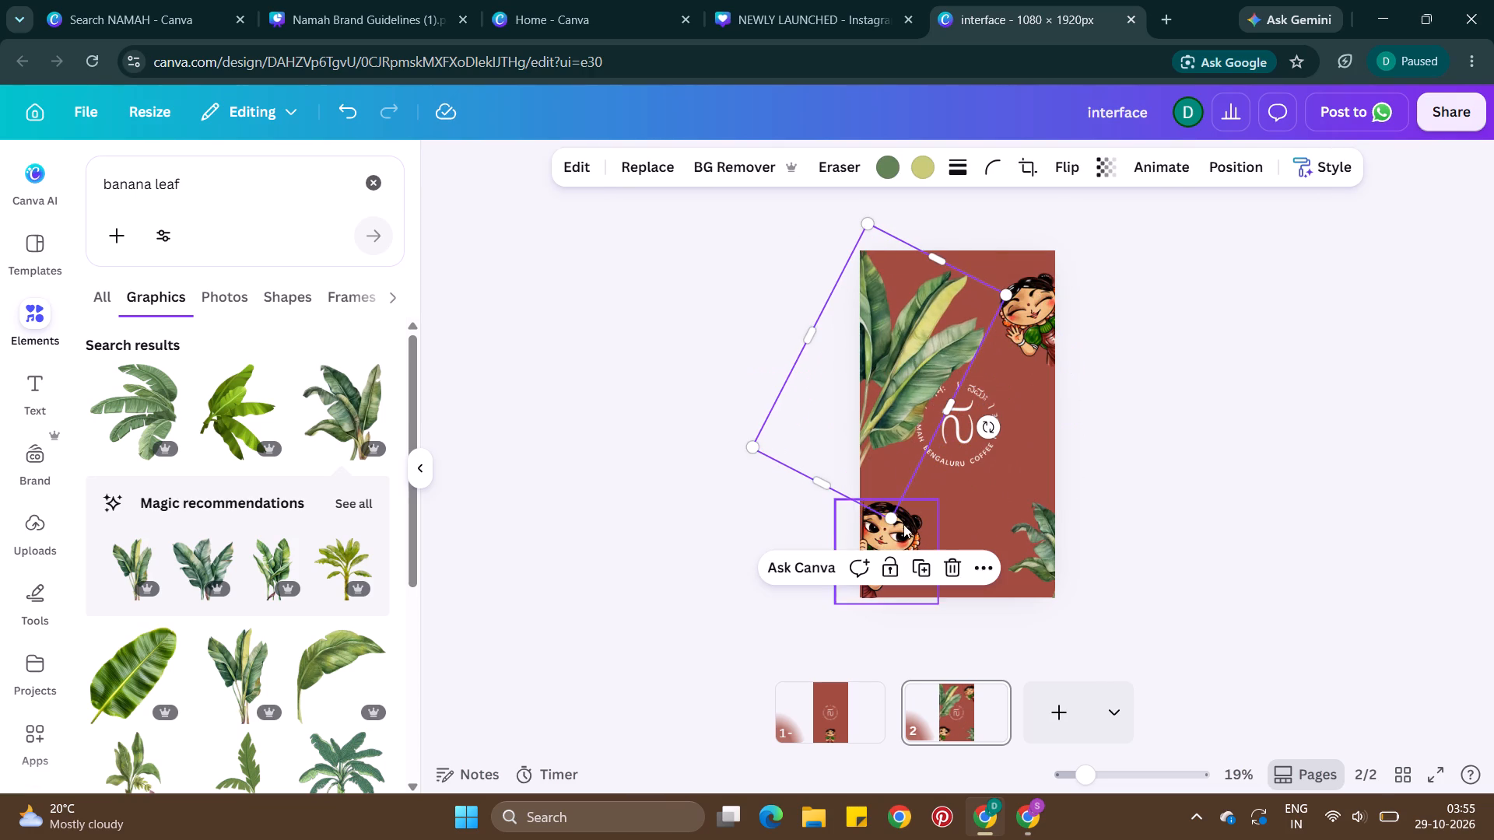
left_click_drag(889, 522, 850, 380)
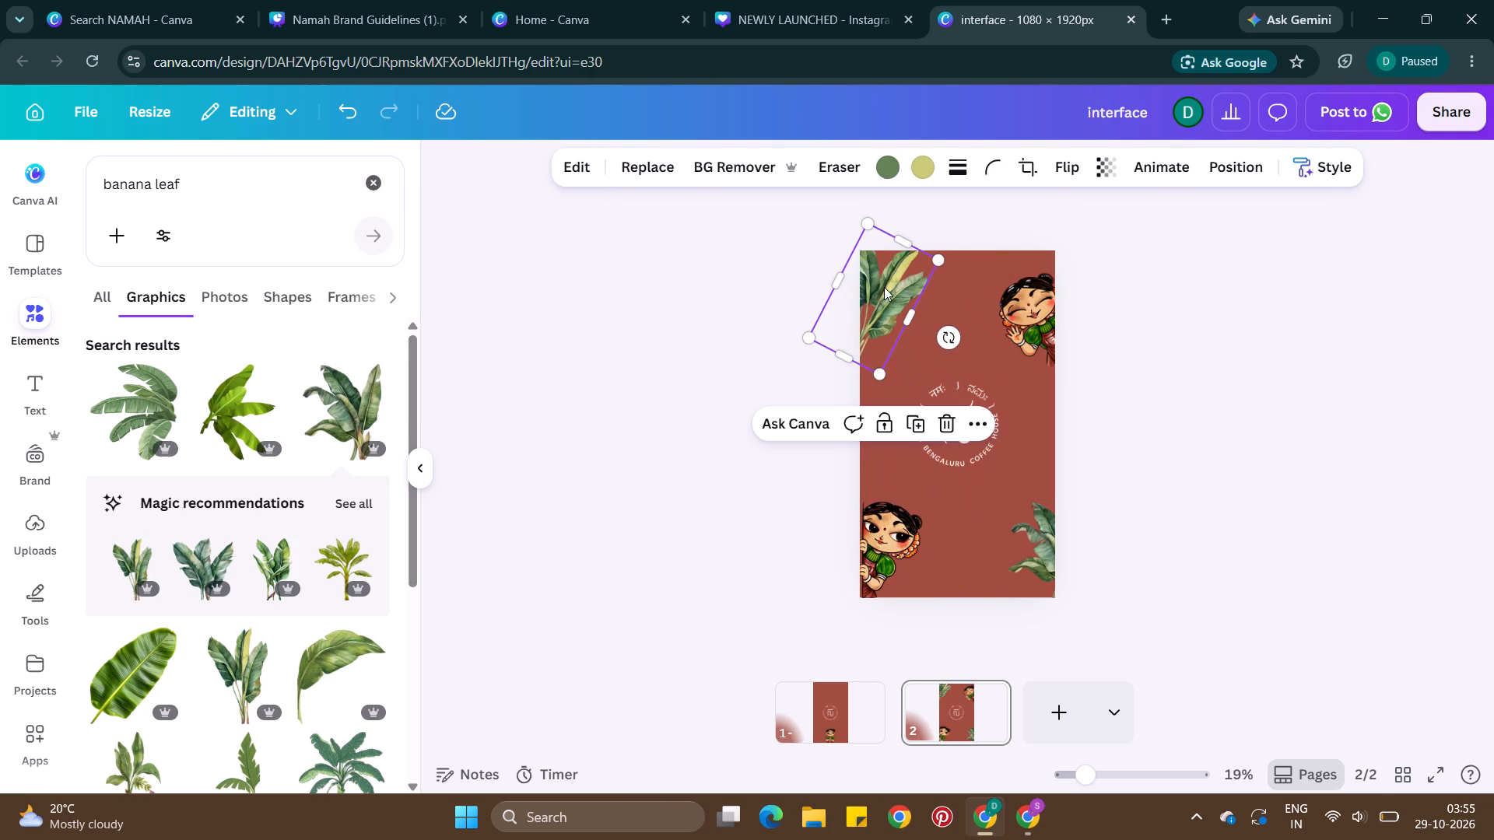
left_click_drag(884, 287, 875, 278)
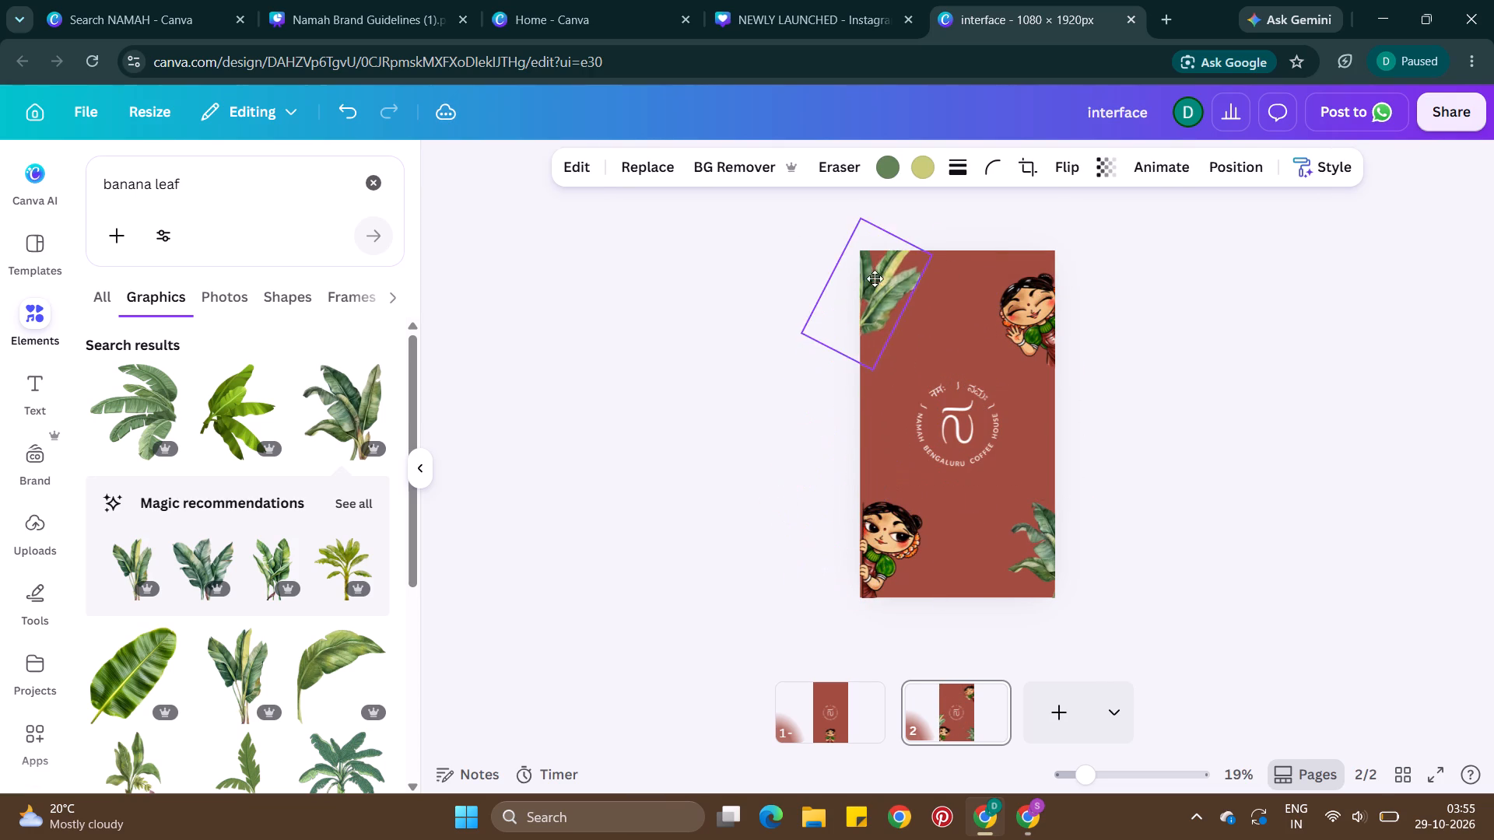
left_click_drag(875, 278, 870, 288)
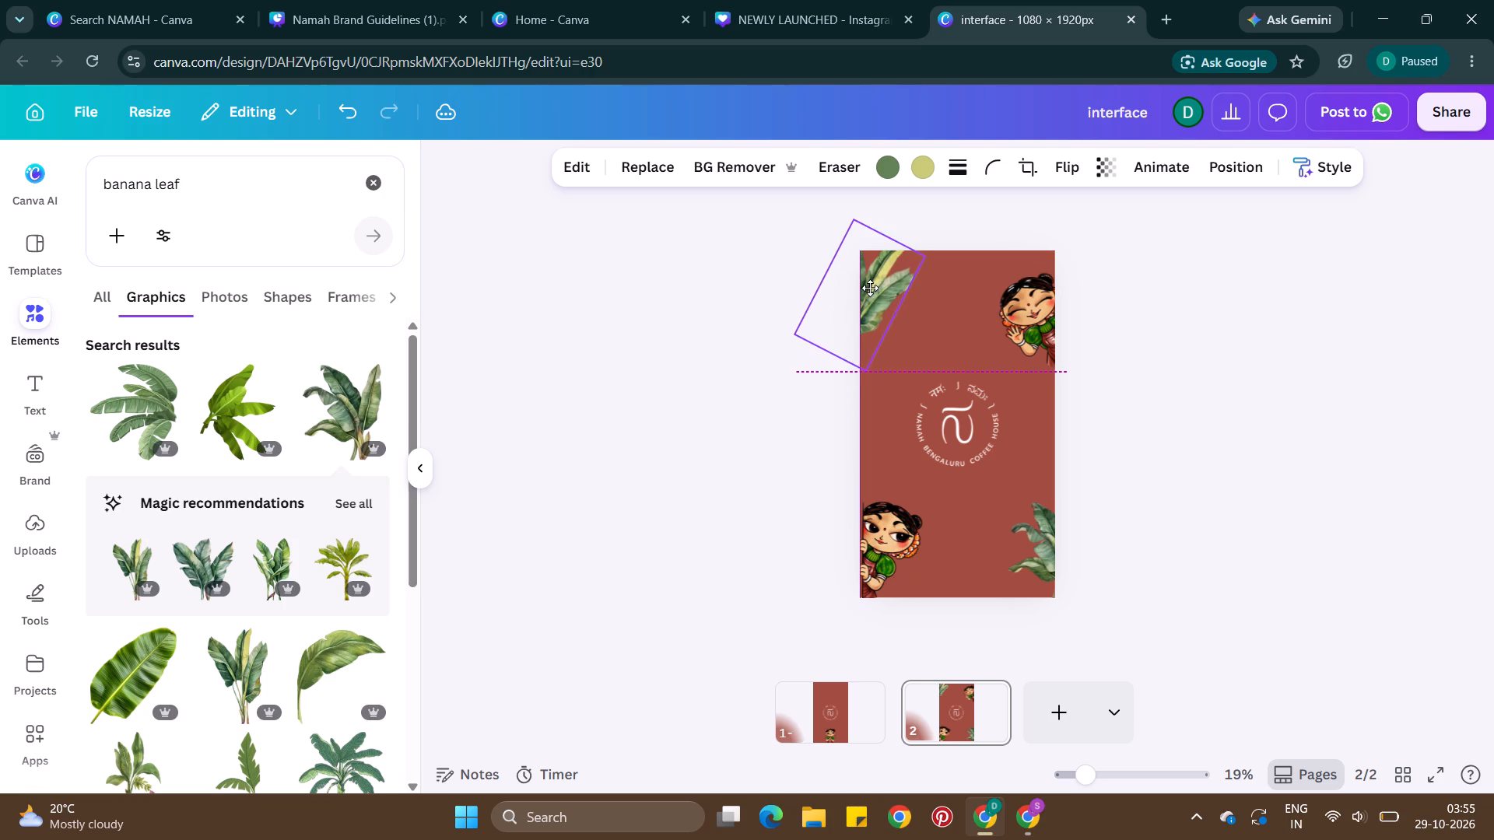
left_click_drag(870, 288, 870, 301)
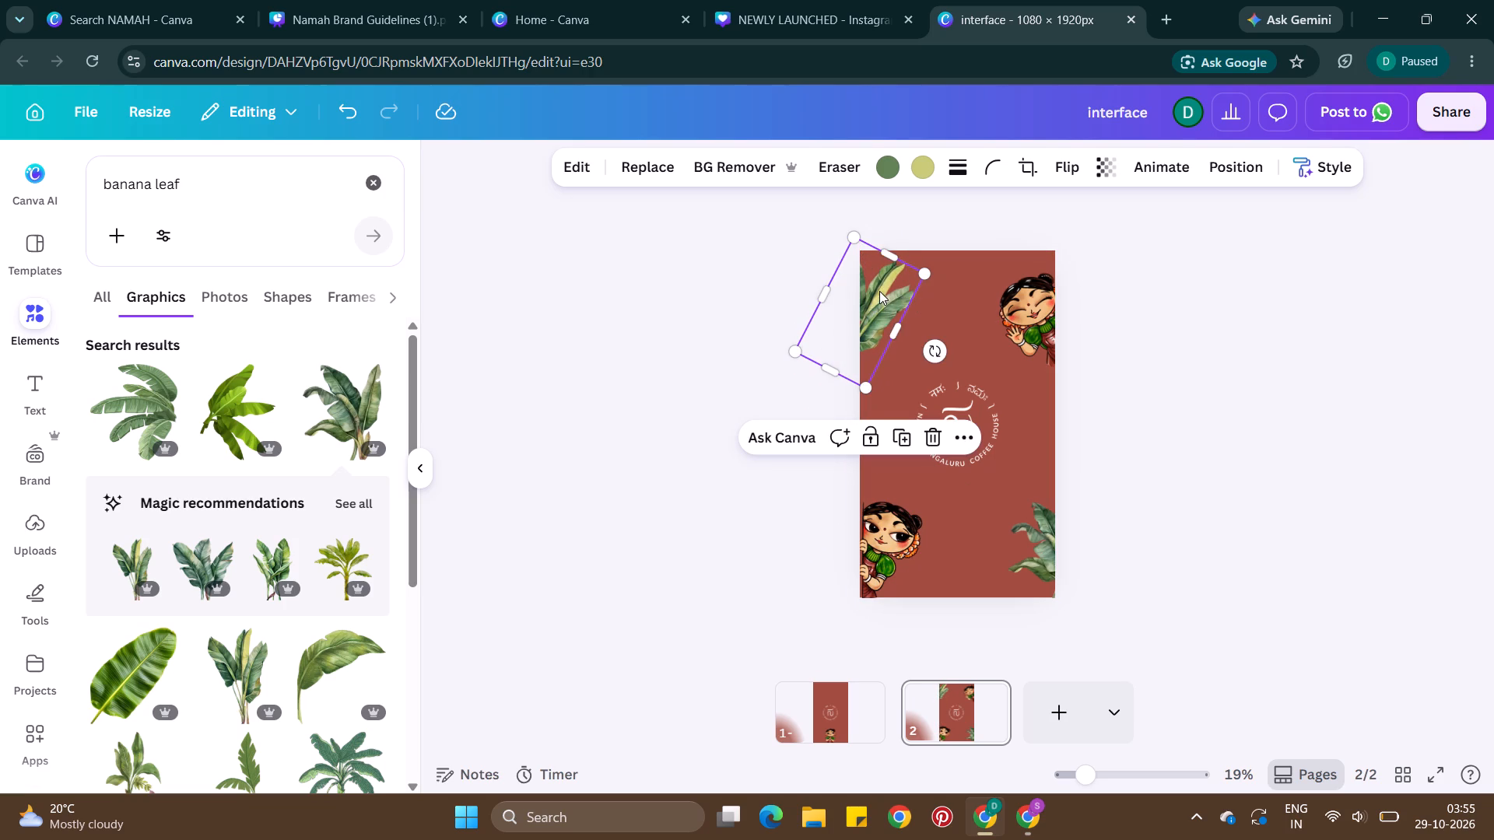
left_click_drag(879, 291, 871, 296)
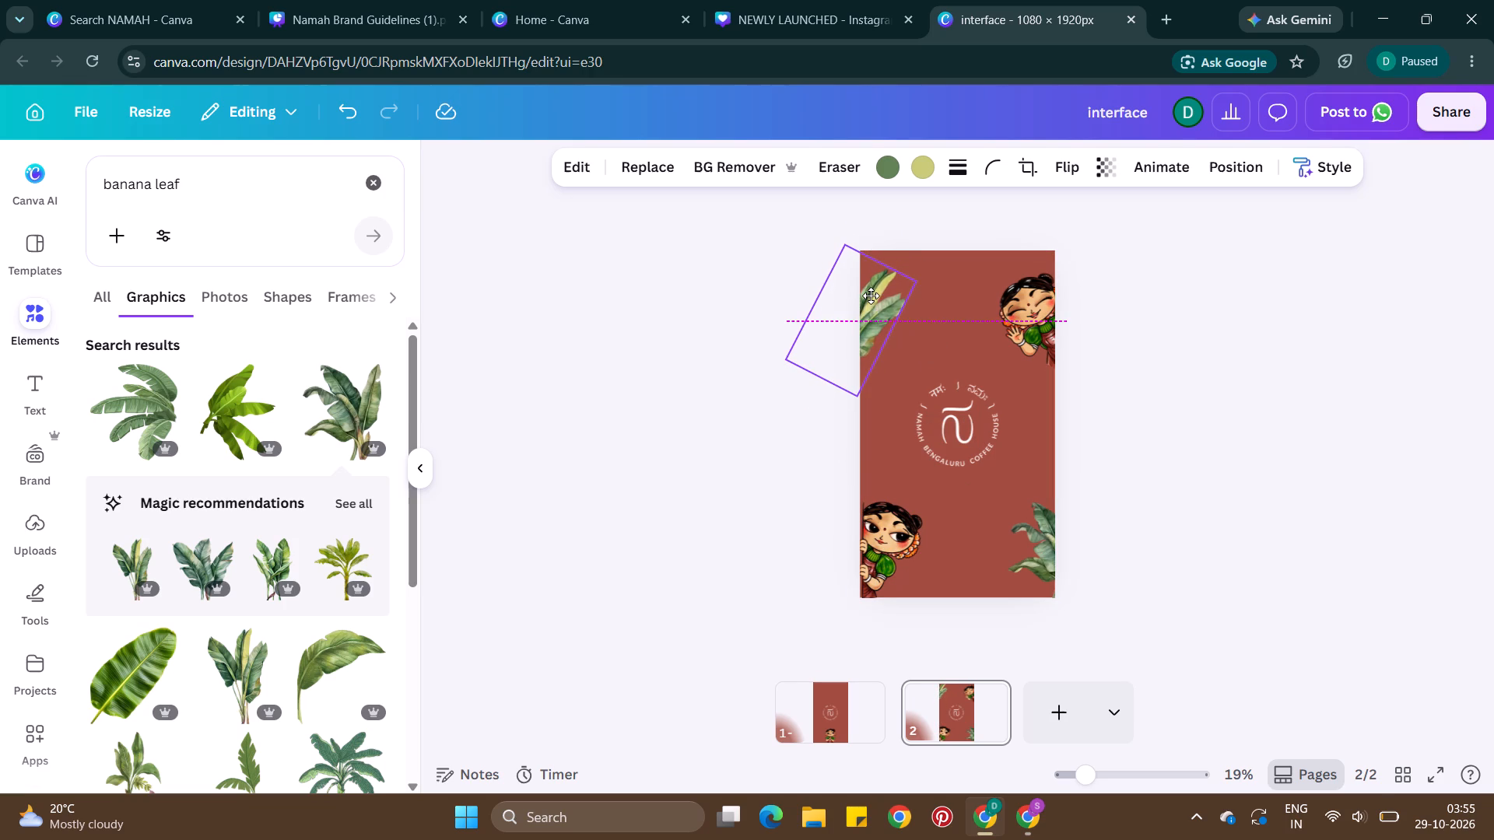
left_click_drag(871, 296, 870, 295)
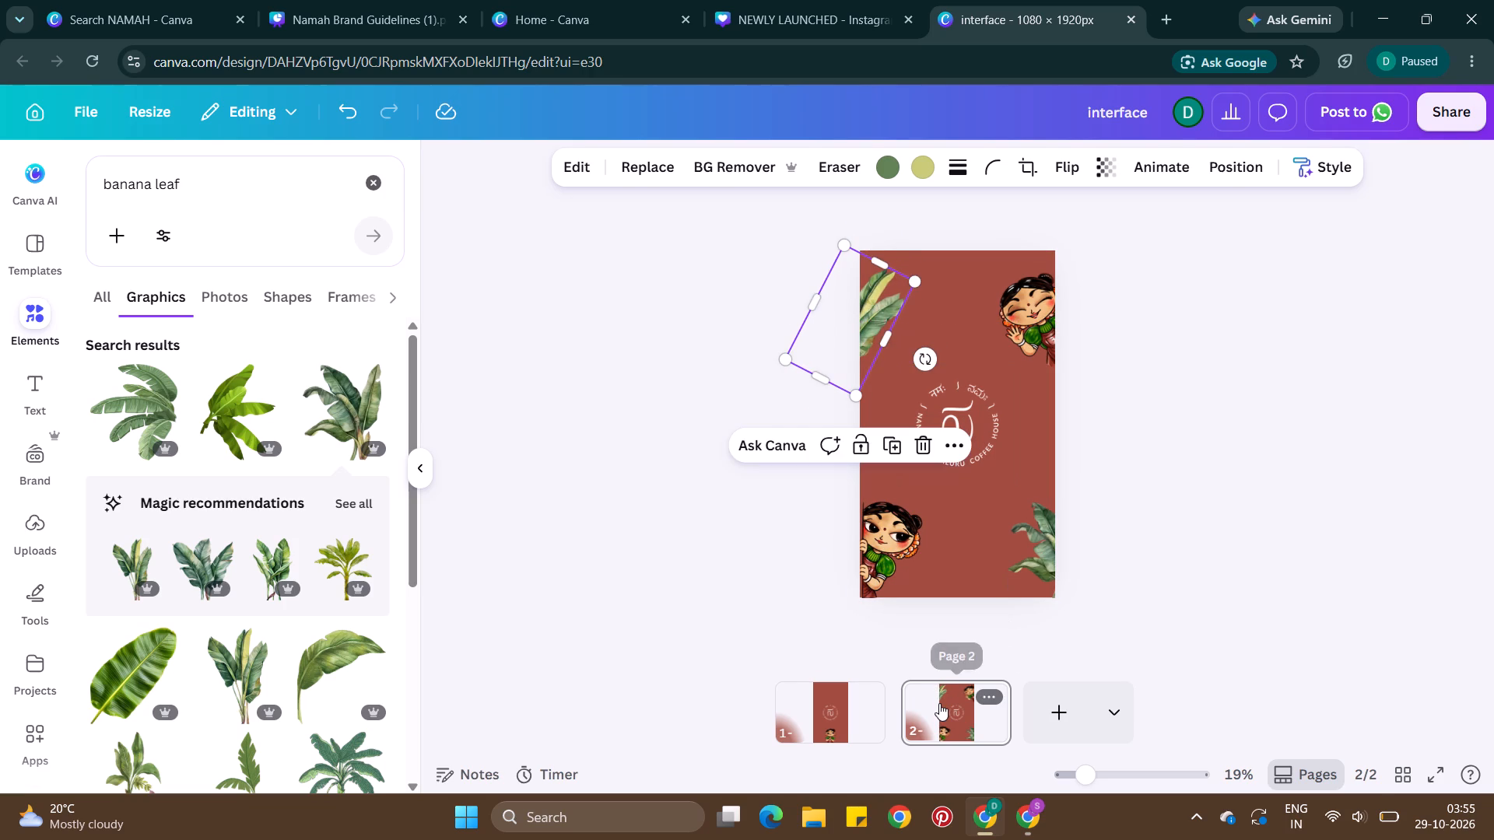
Duplicate page 2 with its two banana plants.
left_click(939, 703)
key("ctrl+d")
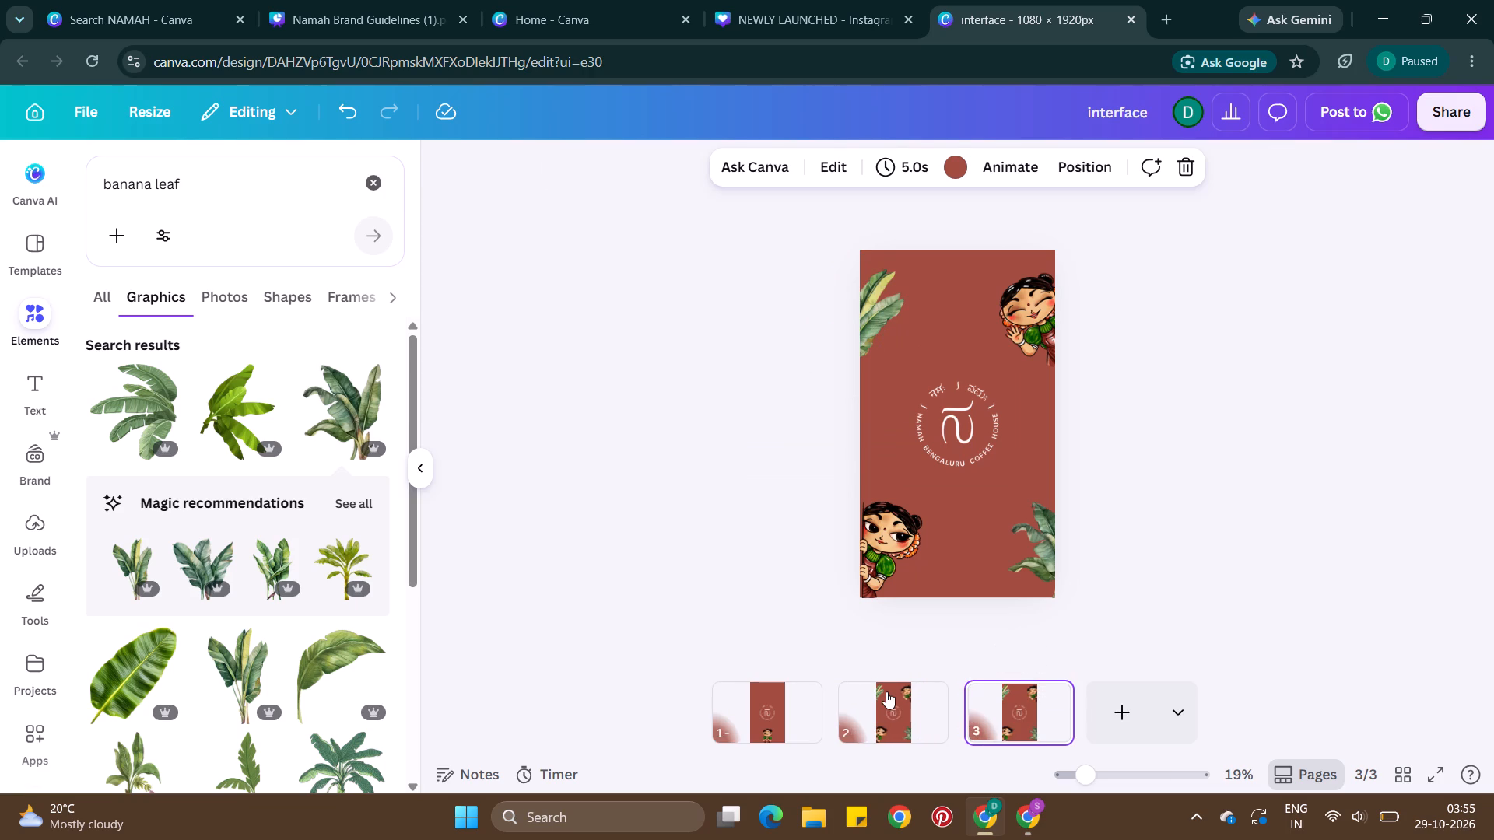
Delete both banana plants from page 2, leaving the duplicated page 3 as it is.
left_click(886, 691)
left_click(1038, 544)
key("BackSpace")
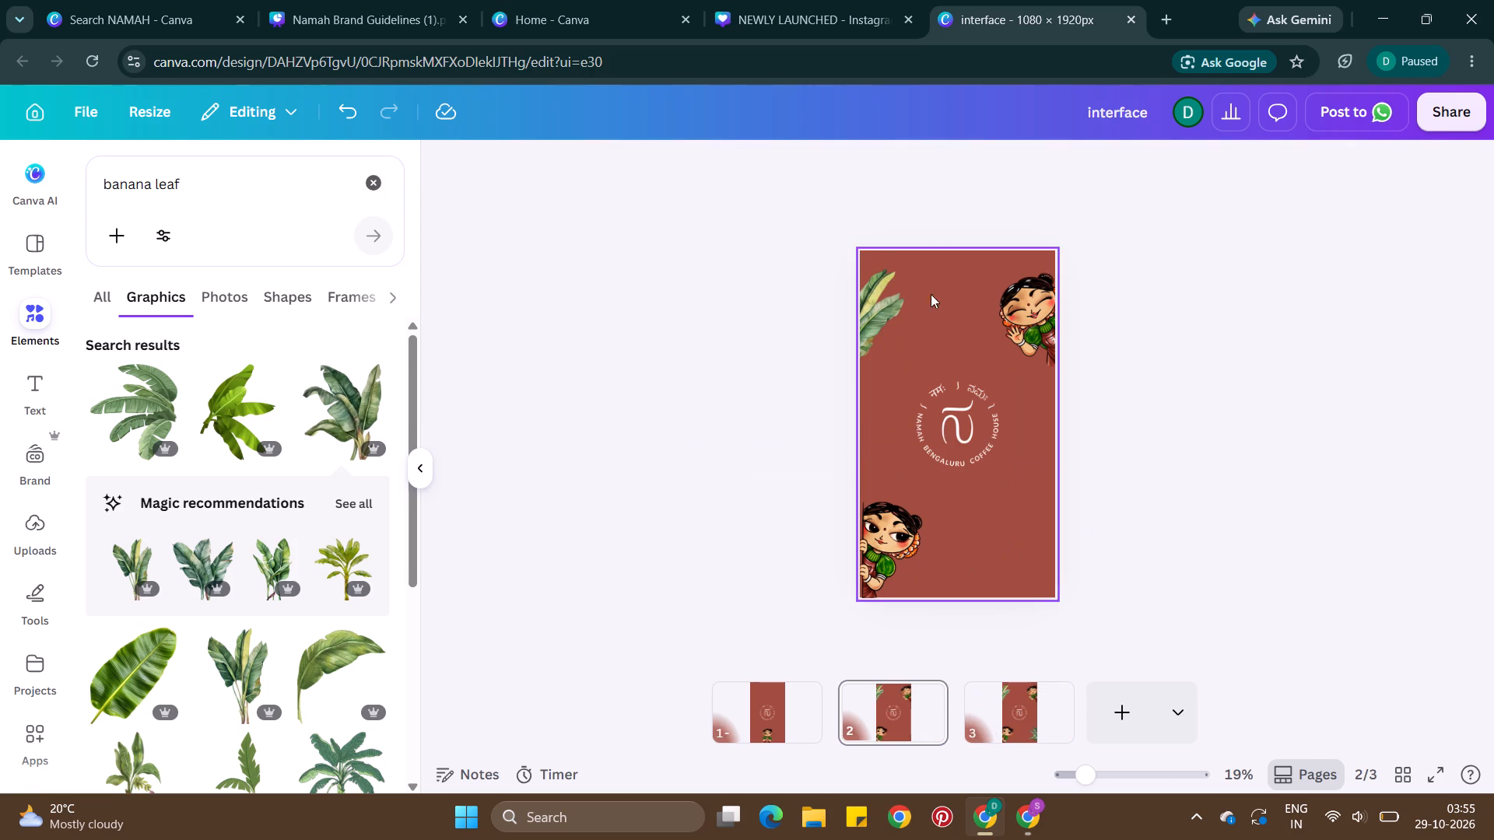
left_click(882, 313)
key("BackSpace")
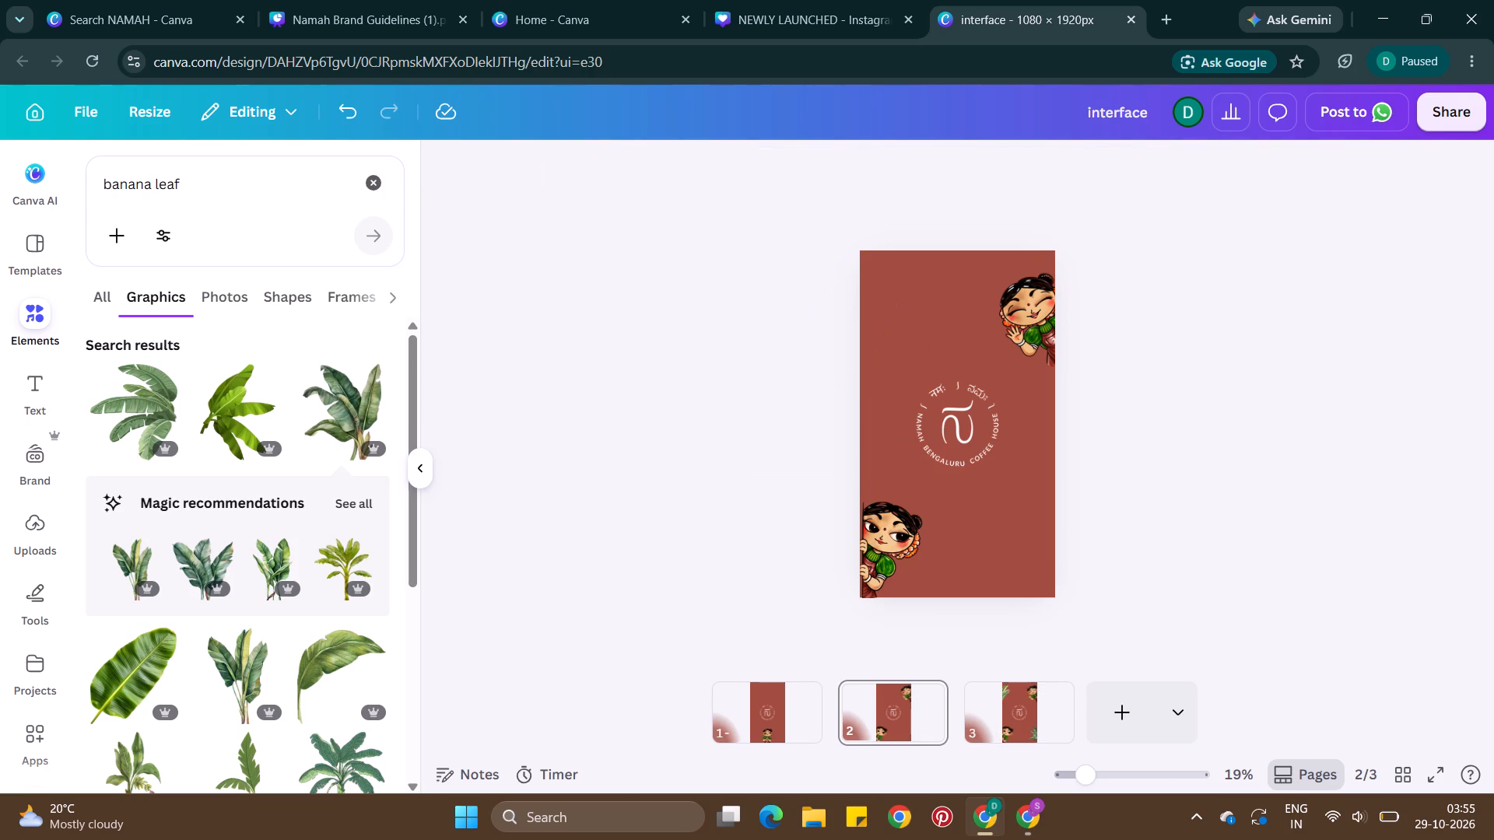
Search the graphics for "kolam" and add the orange cross-shaped looped kolam to page 2.
left_click_drag(200, 185, 80, 198)
key("BackSpace")
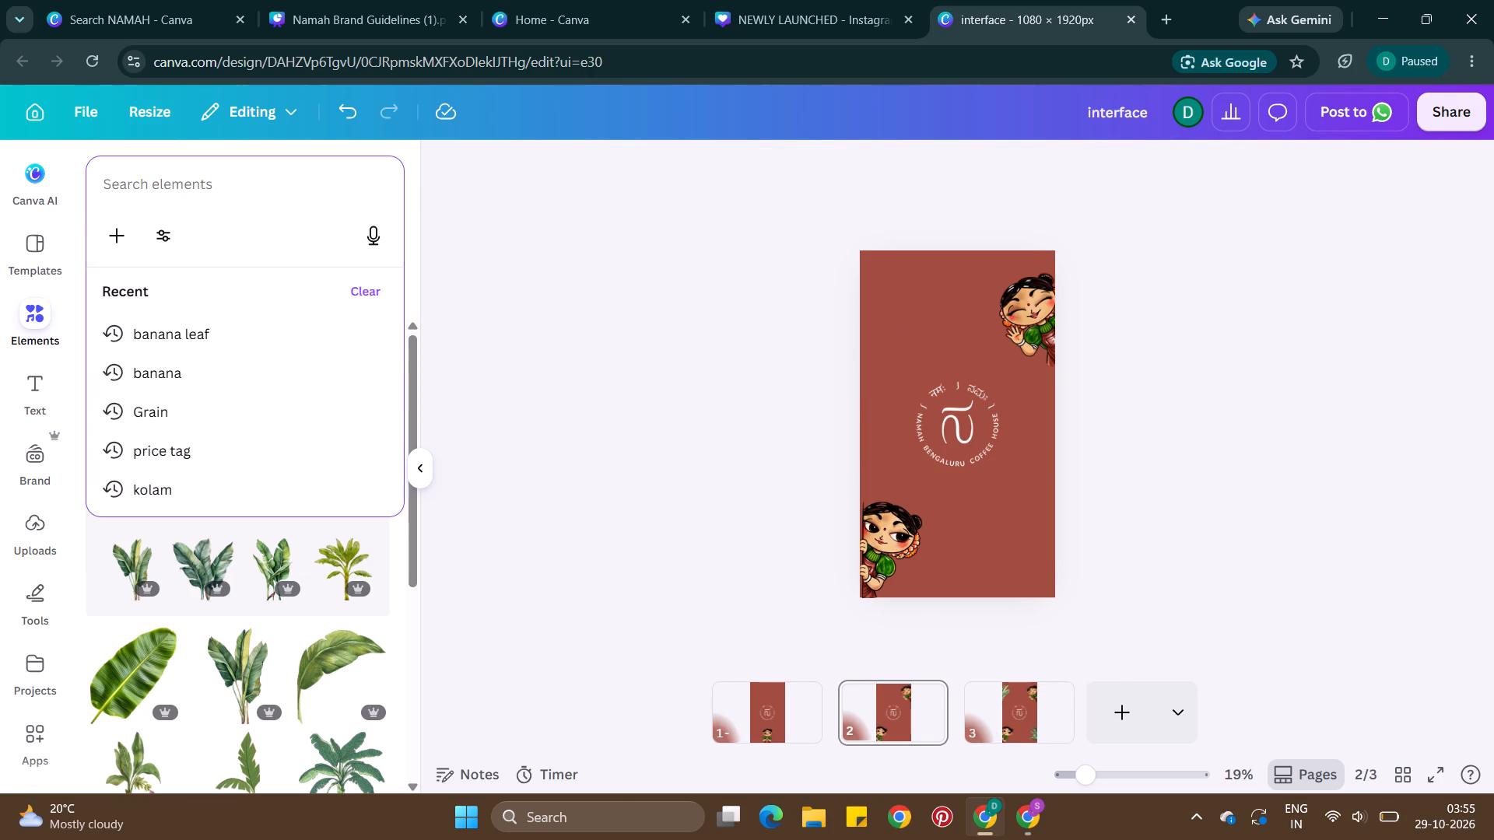
left_click(153, 187)
type("kolam")
key("Return")
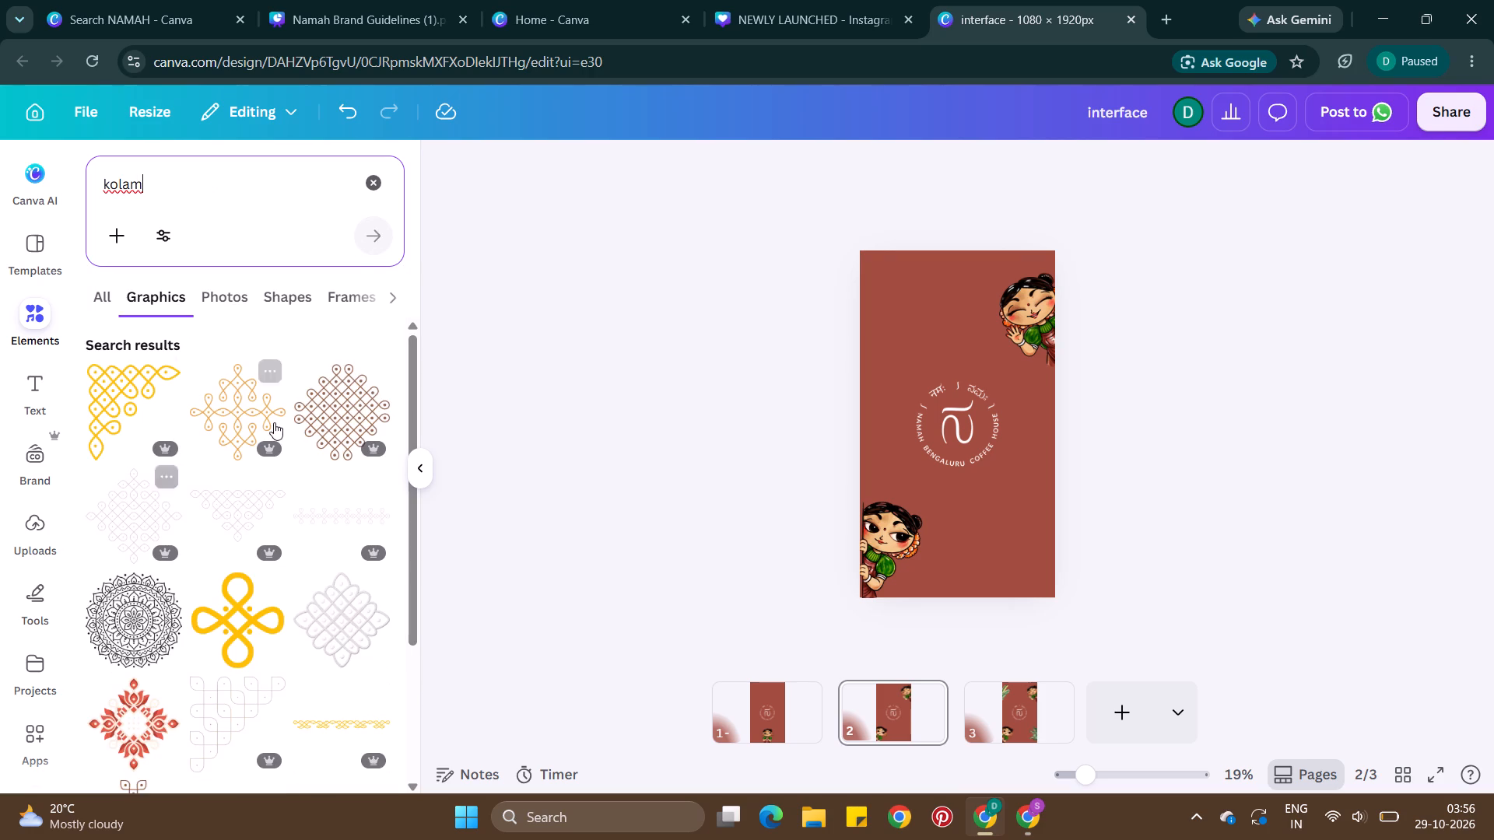
left_click(234, 415)
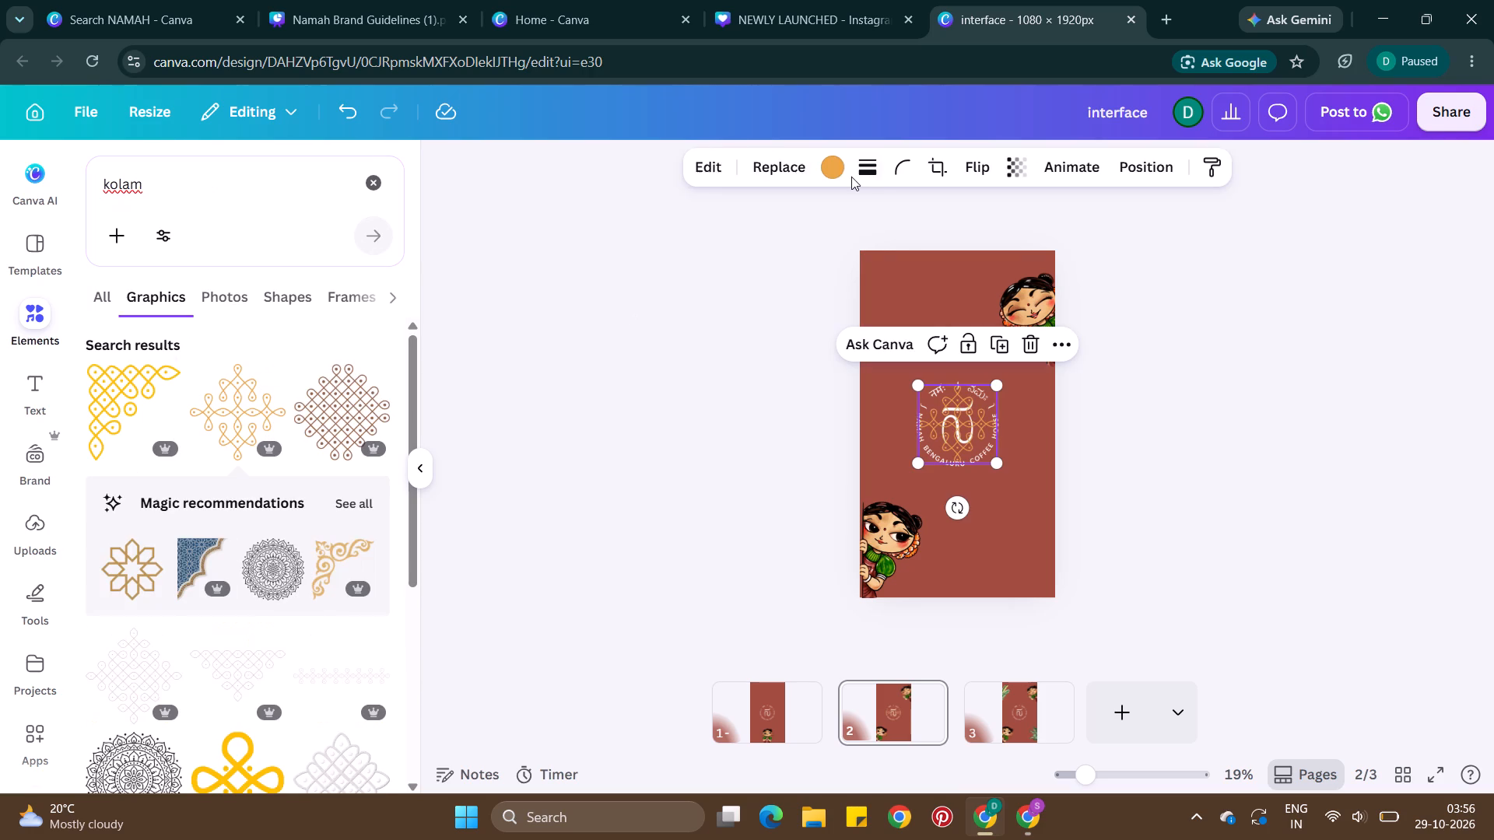
Recolour the orange kolam on page 2 to white.
left_click(818, 158)
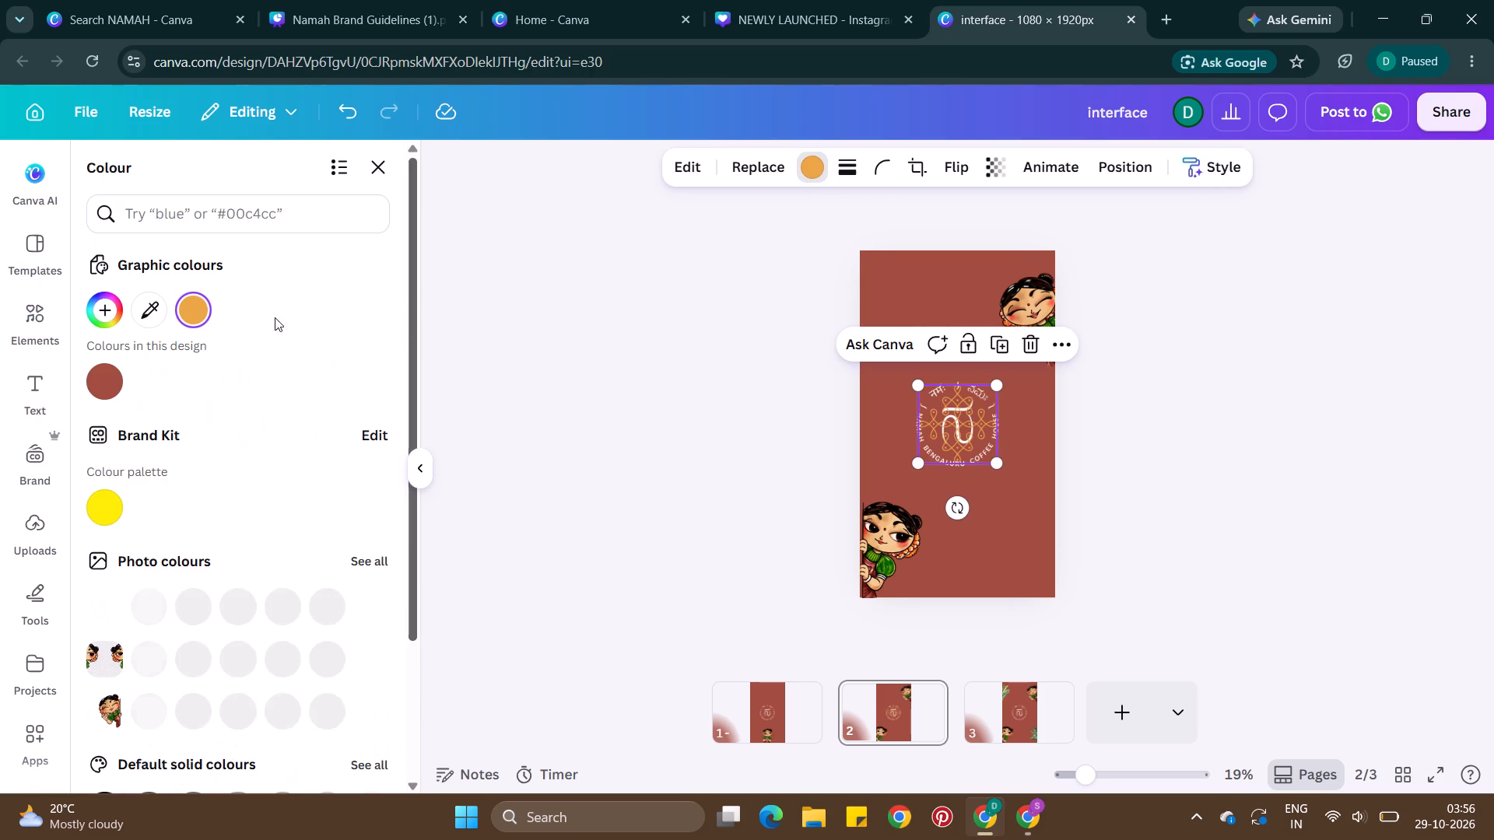
left_click(157, 609)
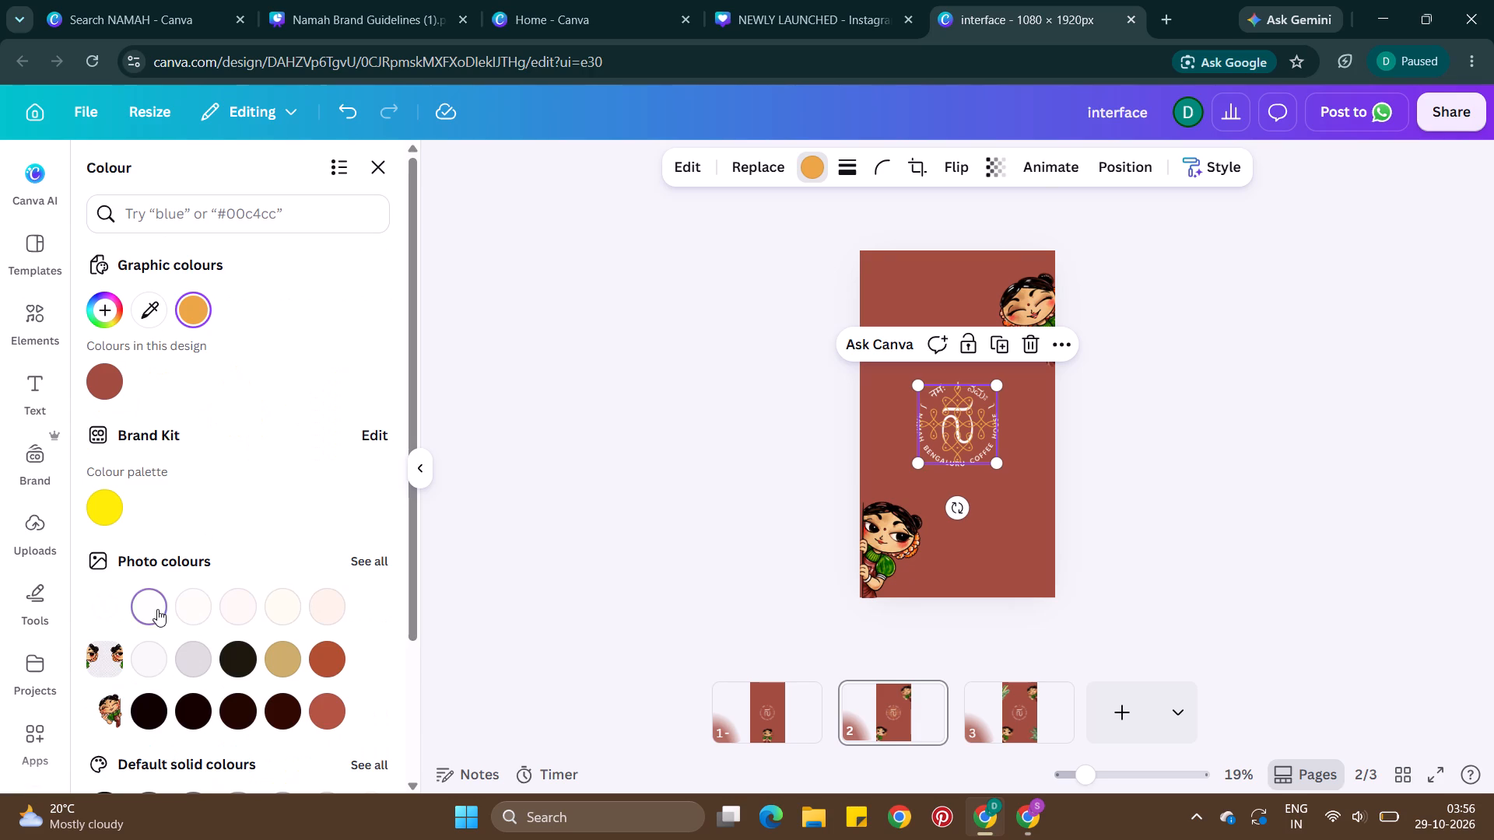
Move the white kolam into page 2's upper-left corner so it partly overhangs the page edges.
left_click_drag(945, 413, 902, 338)
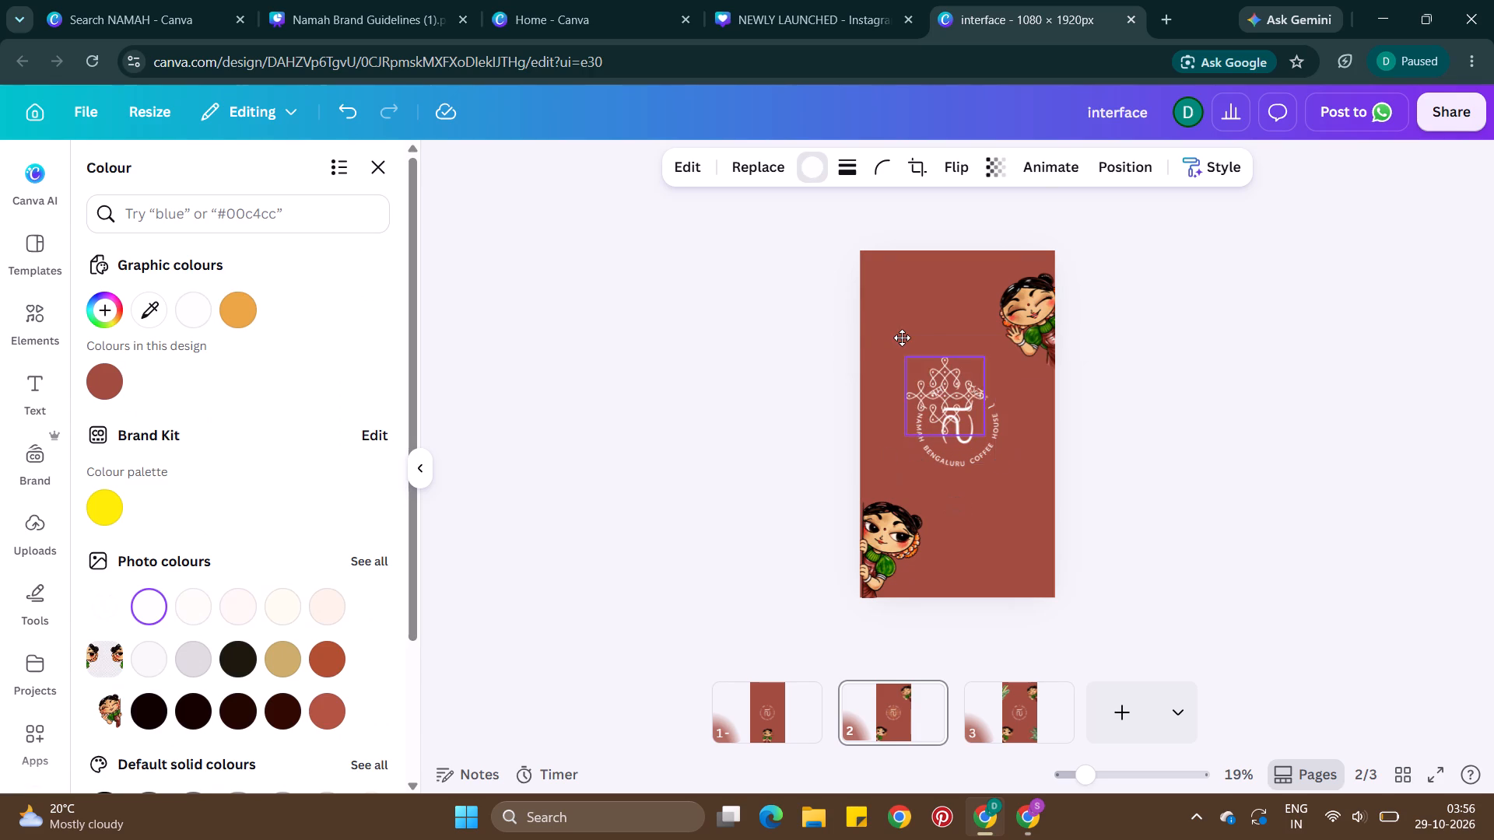
left_click_drag(902, 338, 853, 288)
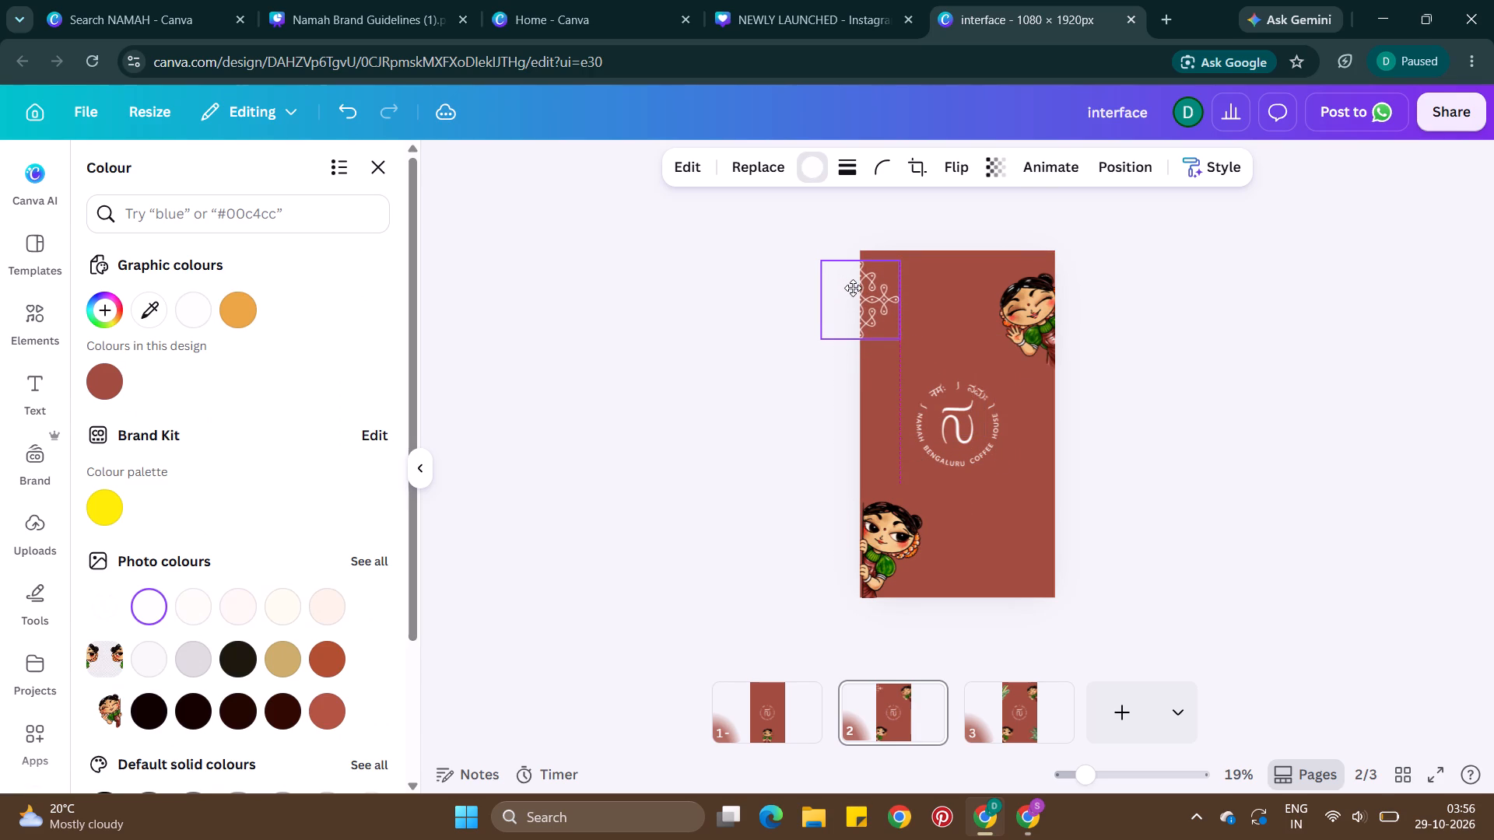
left_click_drag(853, 288, 861, 283)
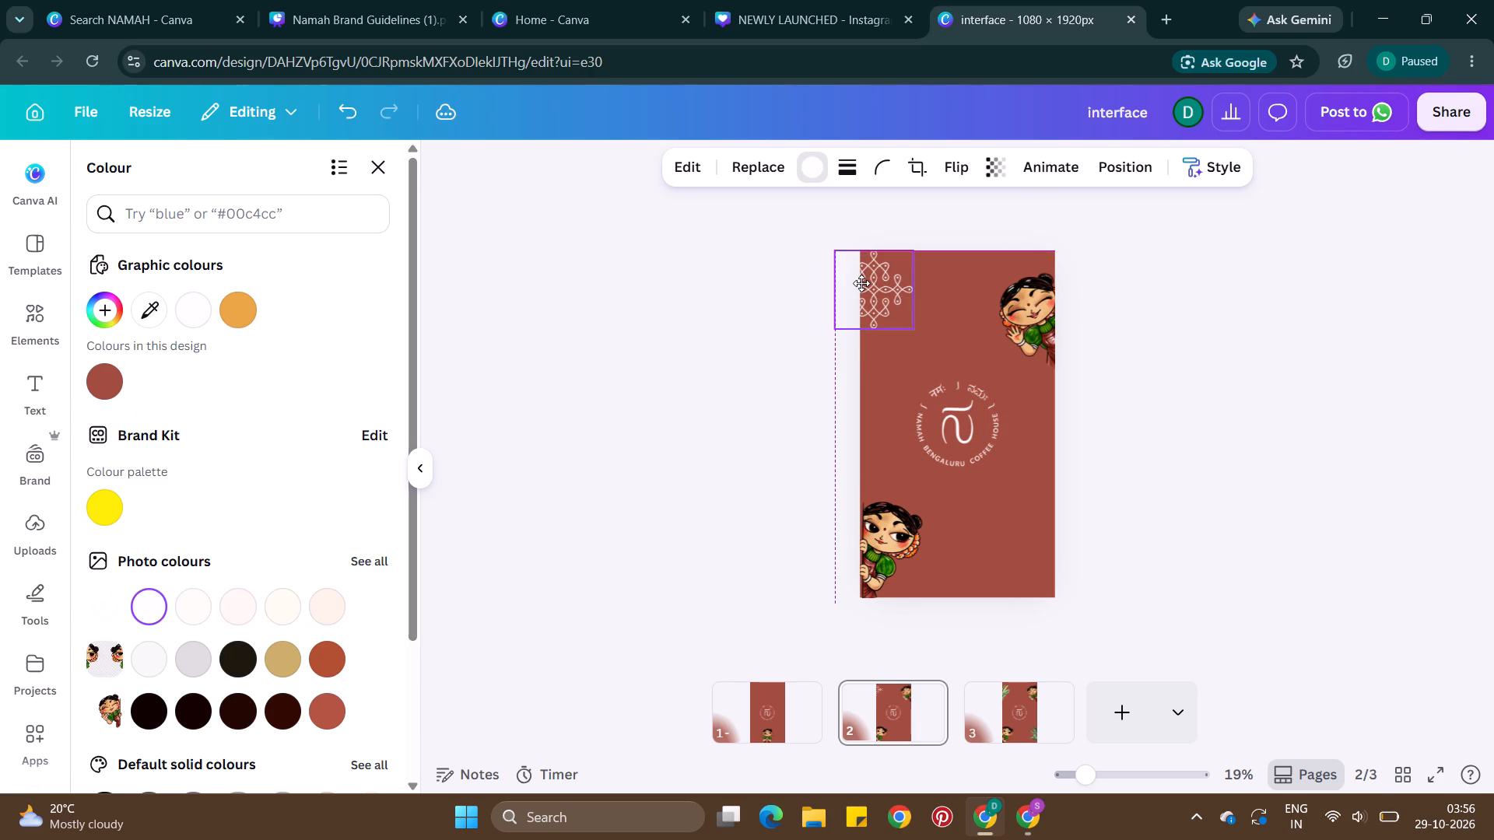
left_click_drag(861, 283, 861, 266)
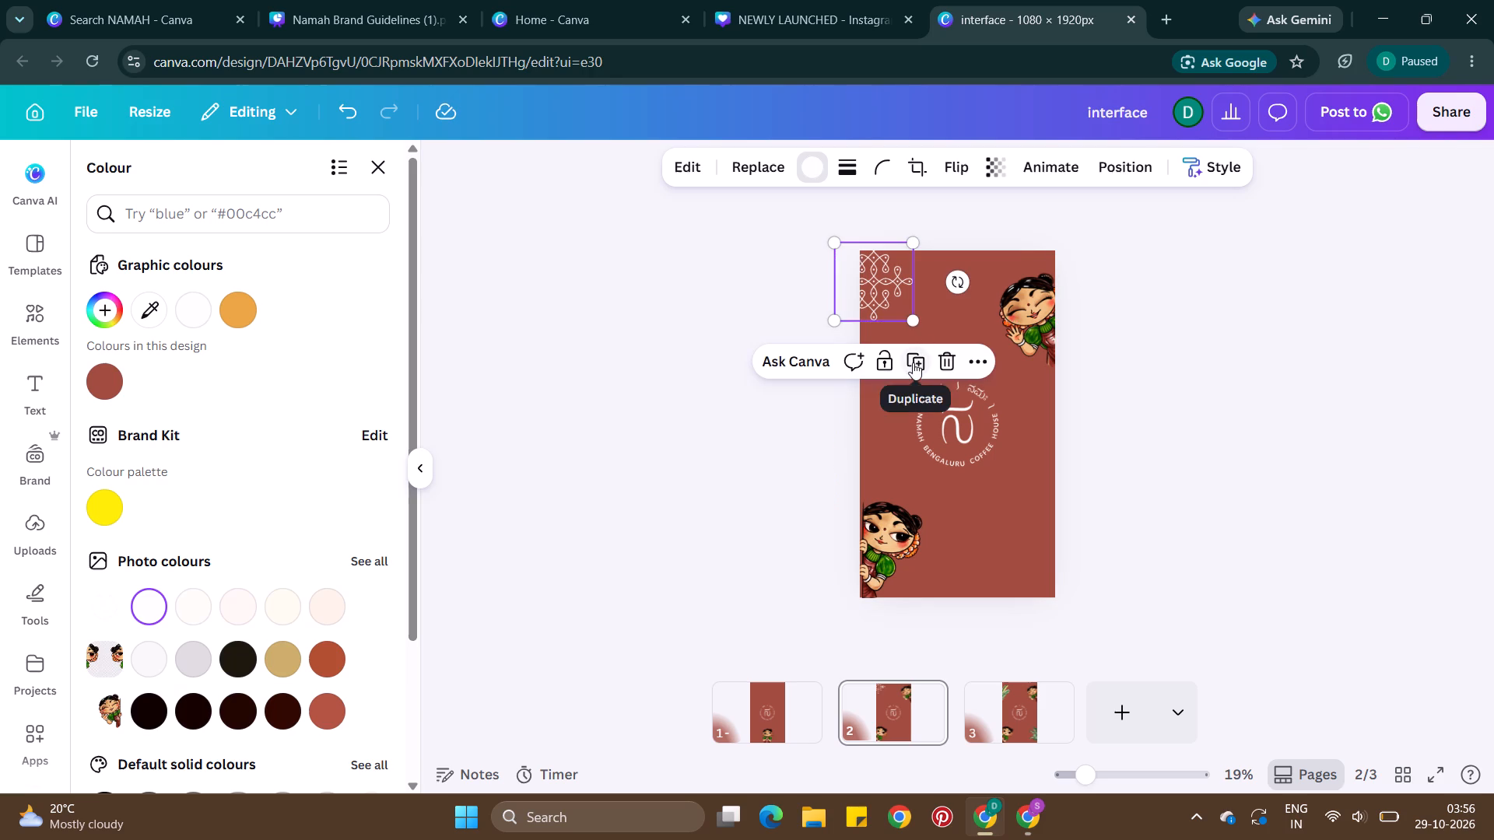
Duplicate the white kolam and place the copy in page 2's lower-right corner, partly past the page edges.
left_click(913, 362)
left_click_drag(898, 287, 1077, 520)
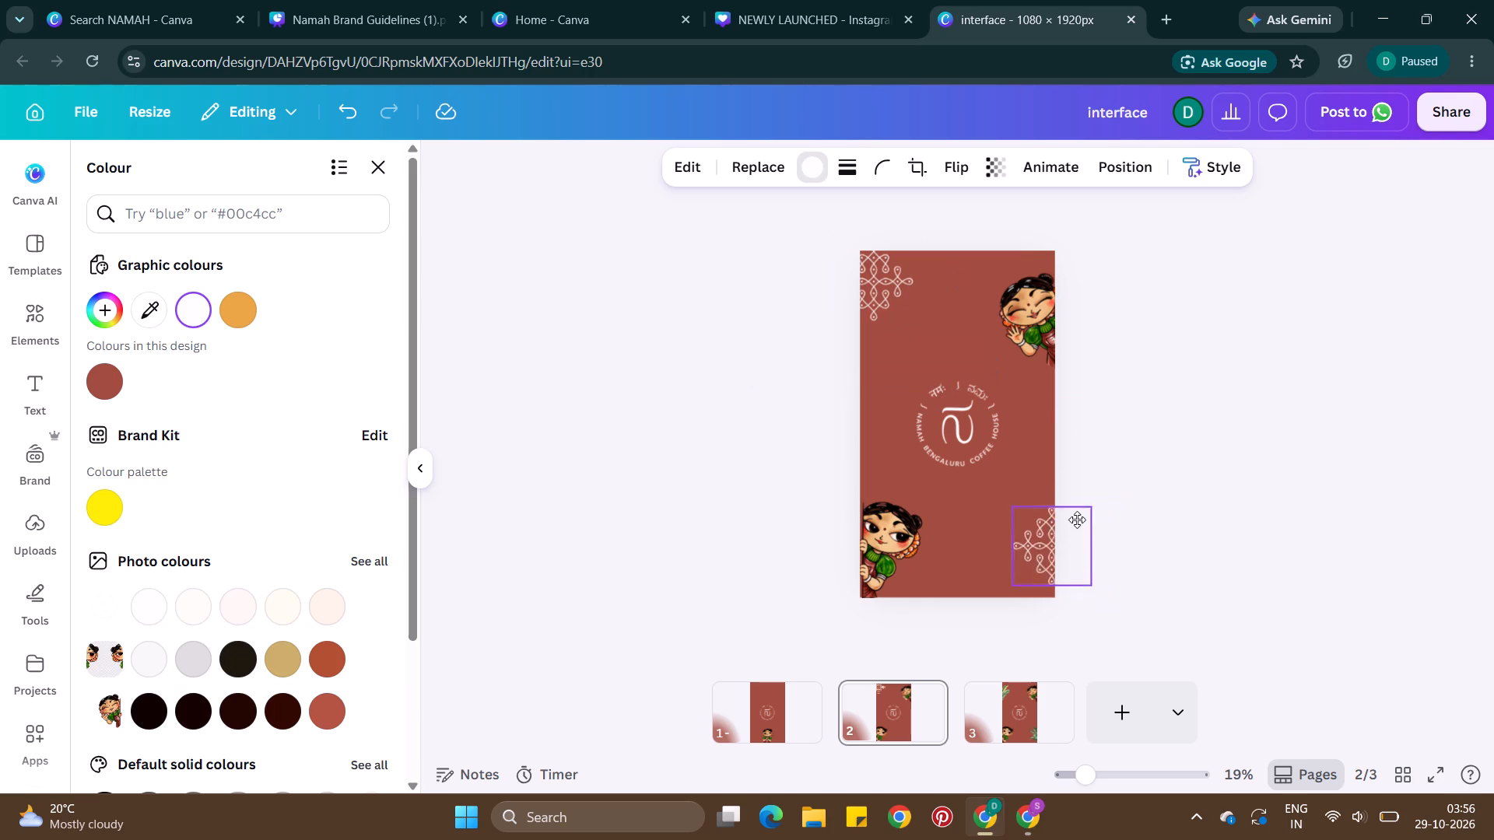
left_click_drag(1077, 520, 1019, 599)
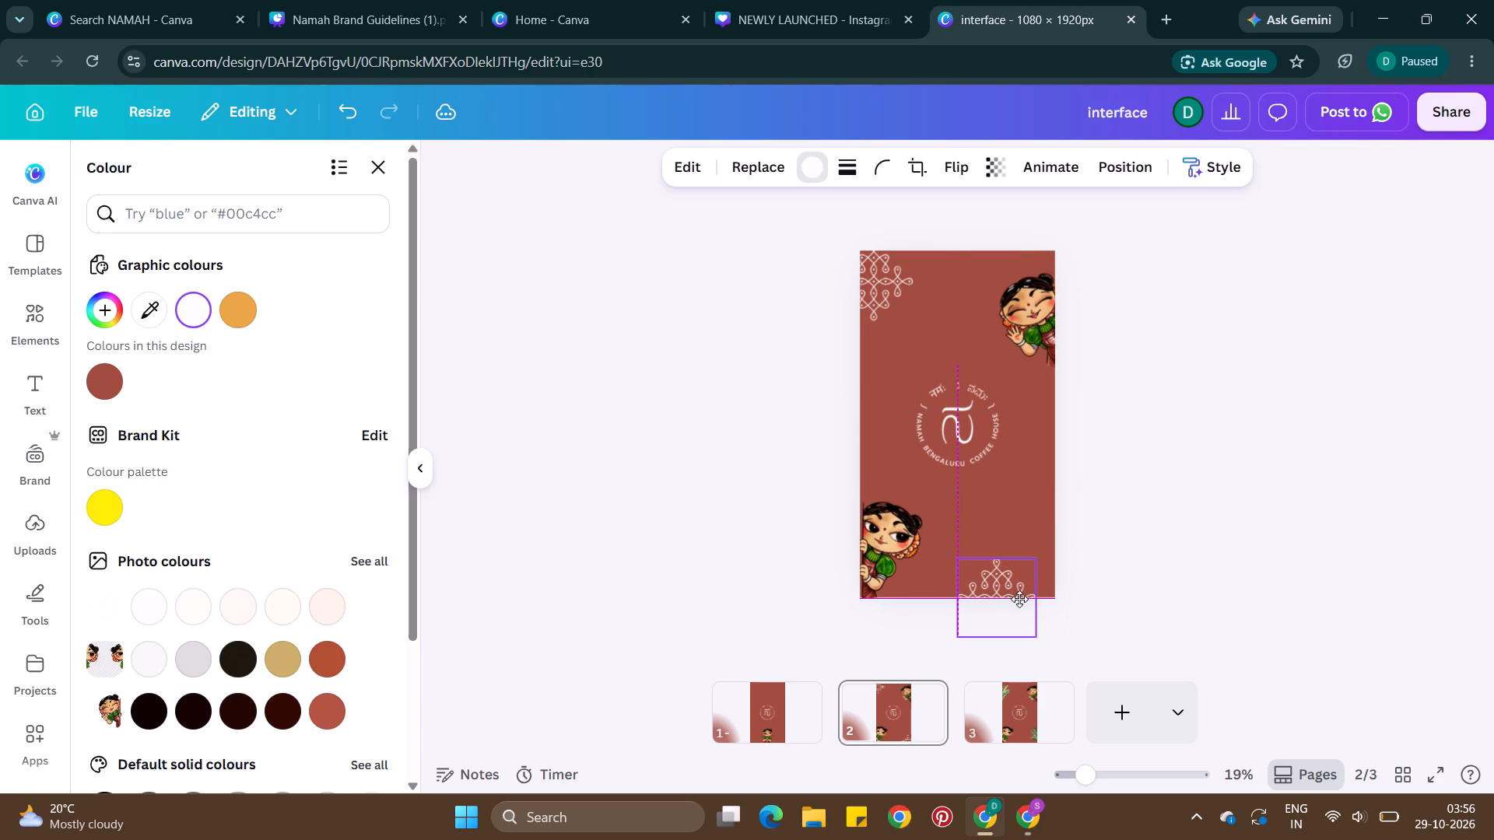
left_click_drag(1019, 599, 1075, 558)
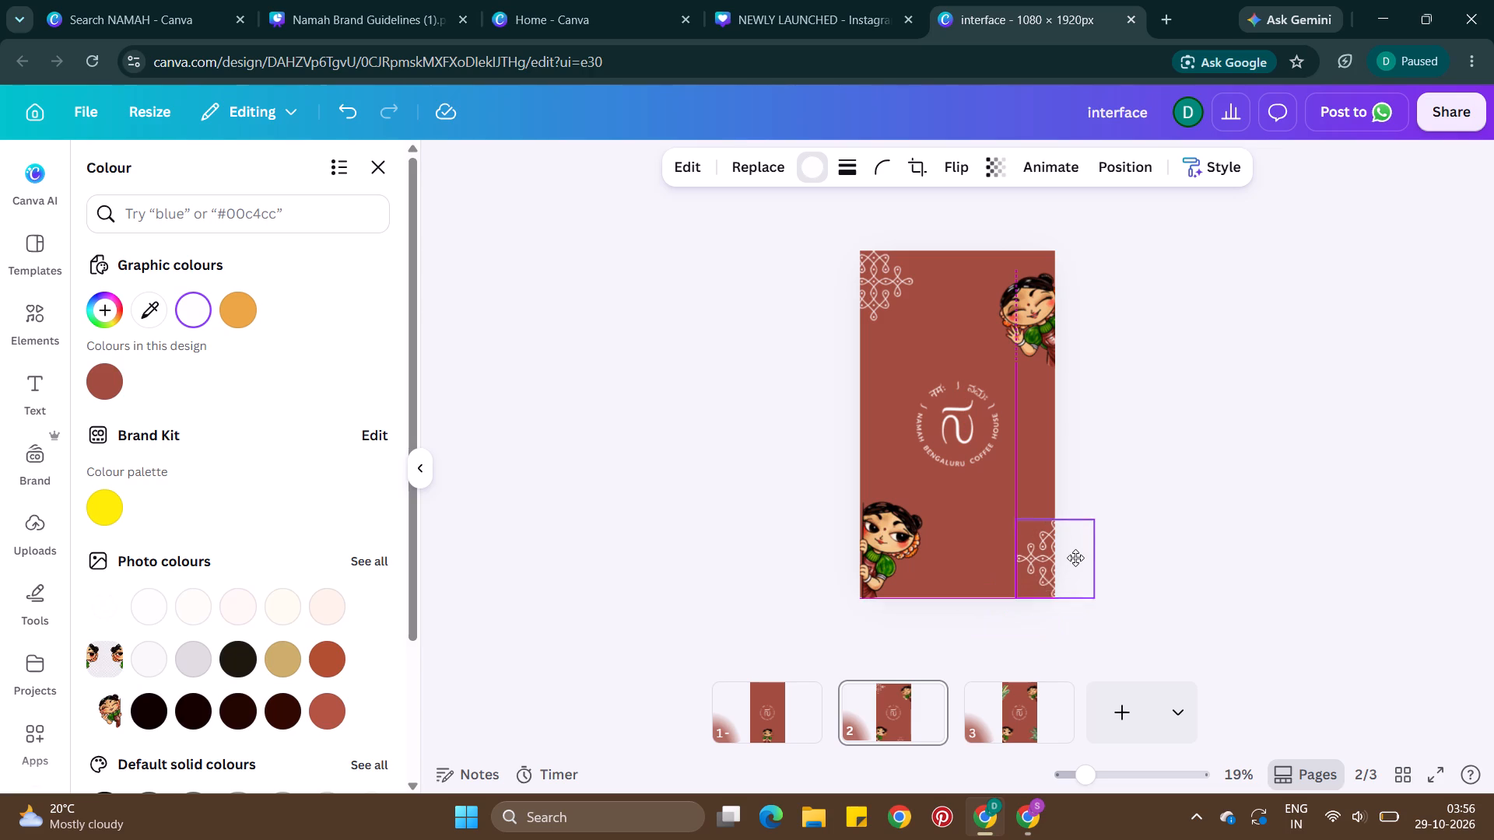
left_click_drag(1075, 558, 1064, 569)
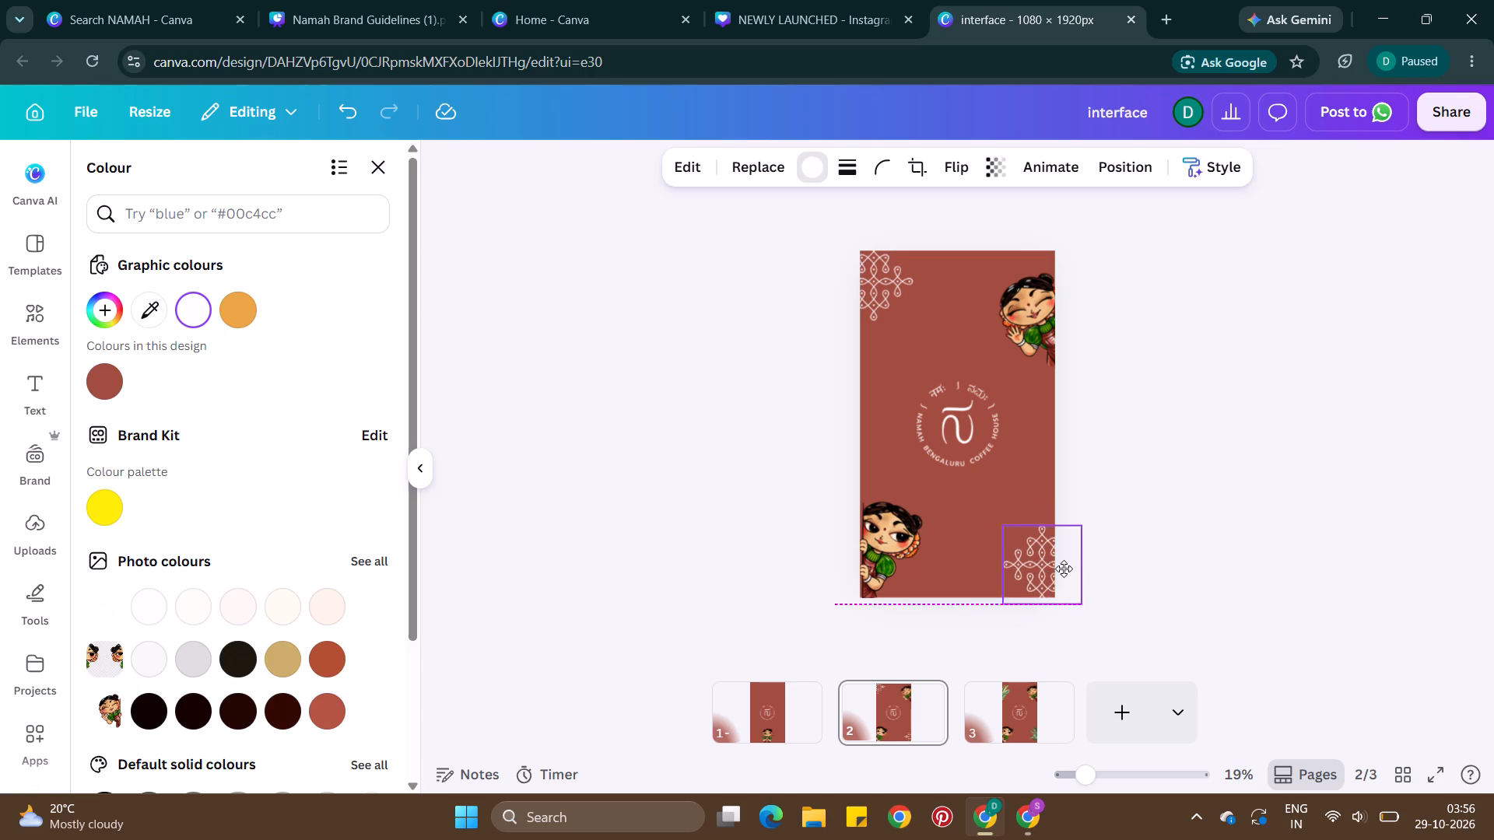
left_click_drag(1064, 569, 1061, 570)
left_click_drag(1131, 489, 1183, 486)
double_click(1183, 486)
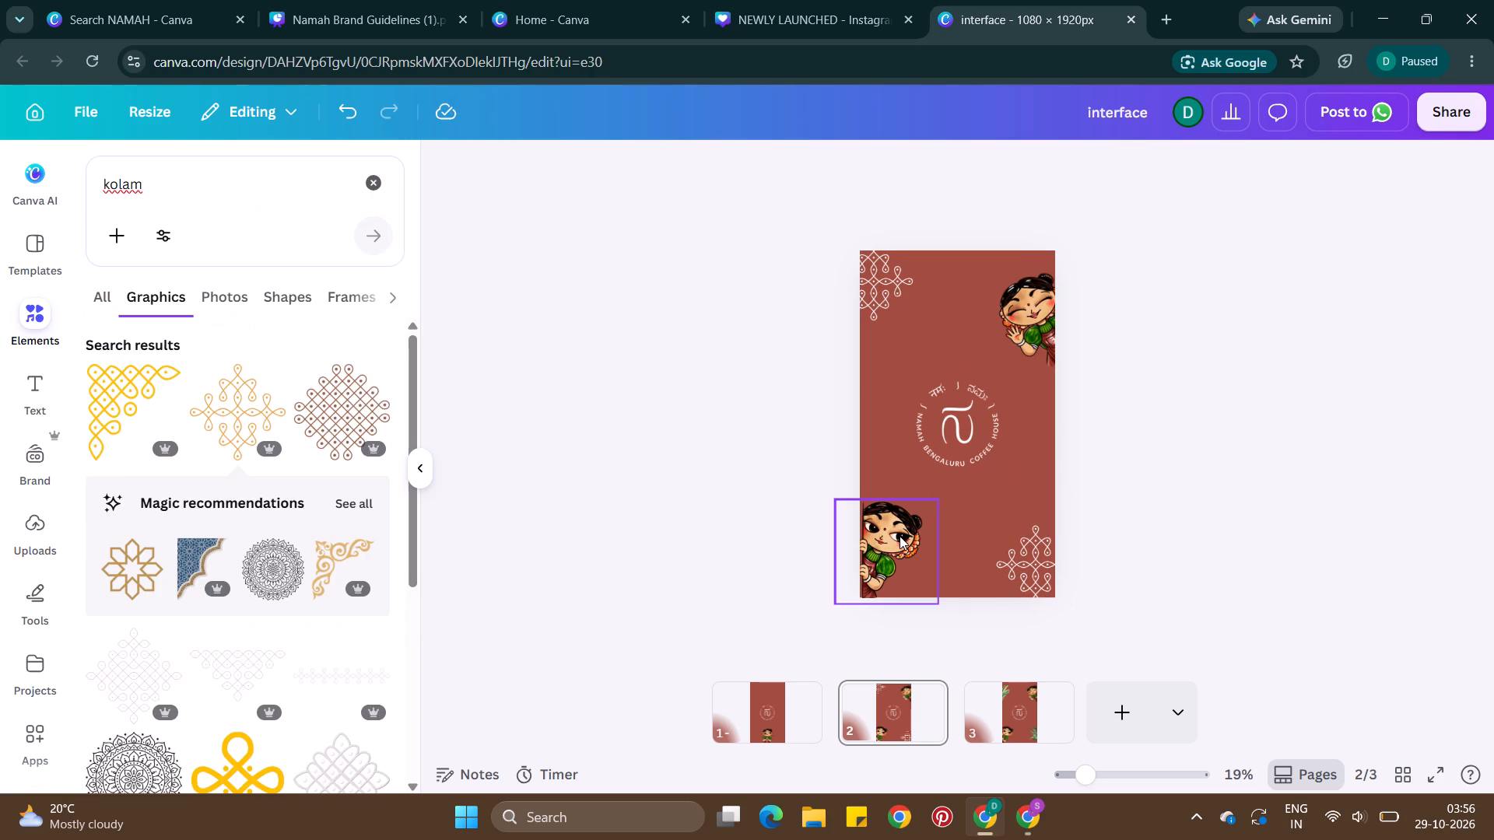
Duplicate page 2 with its two women and corner kolams.
left_click(1008, 331)
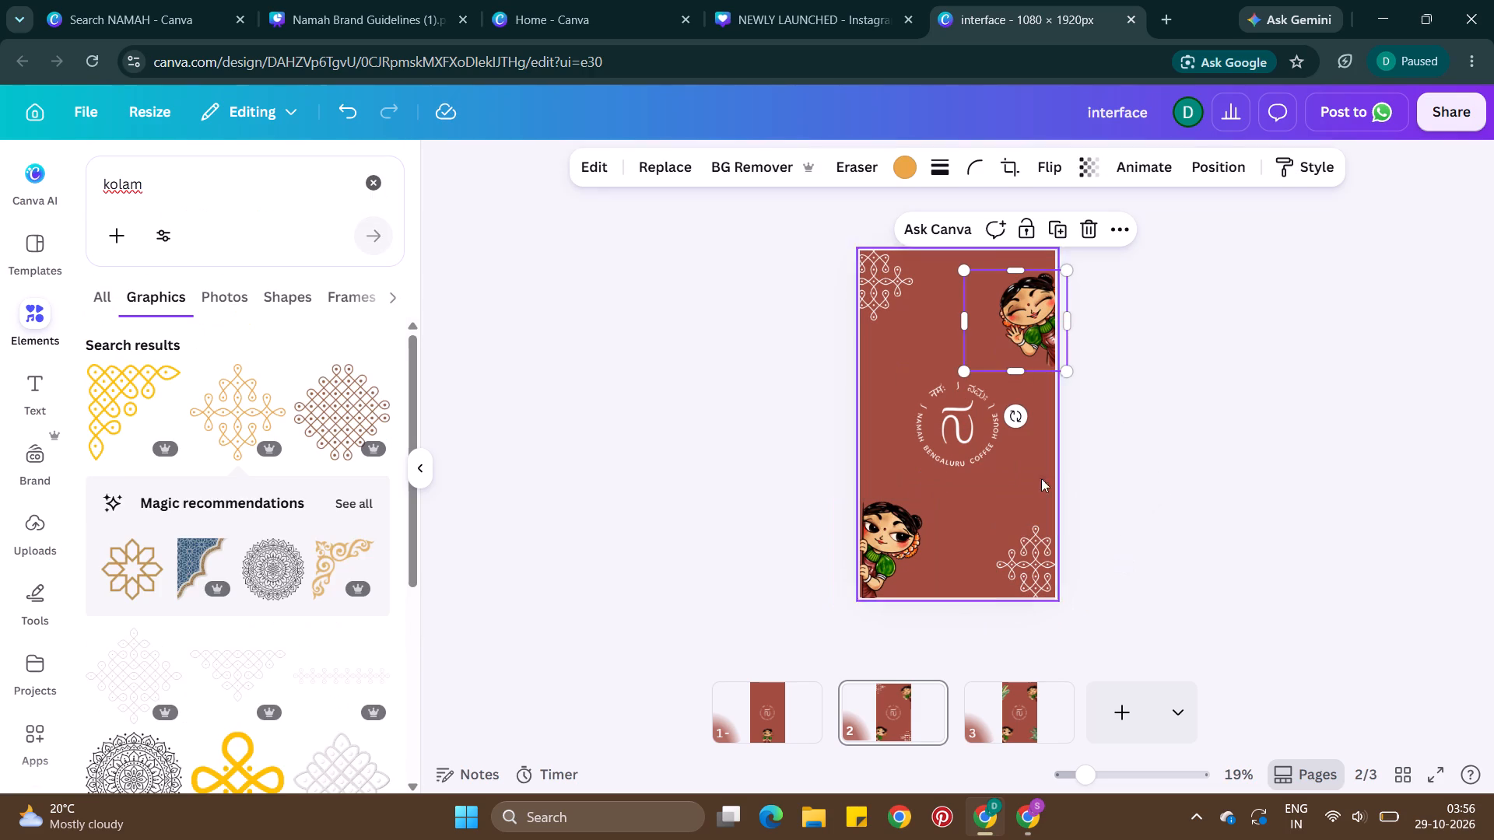
left_click_drag(907, 720, 1026, 320)
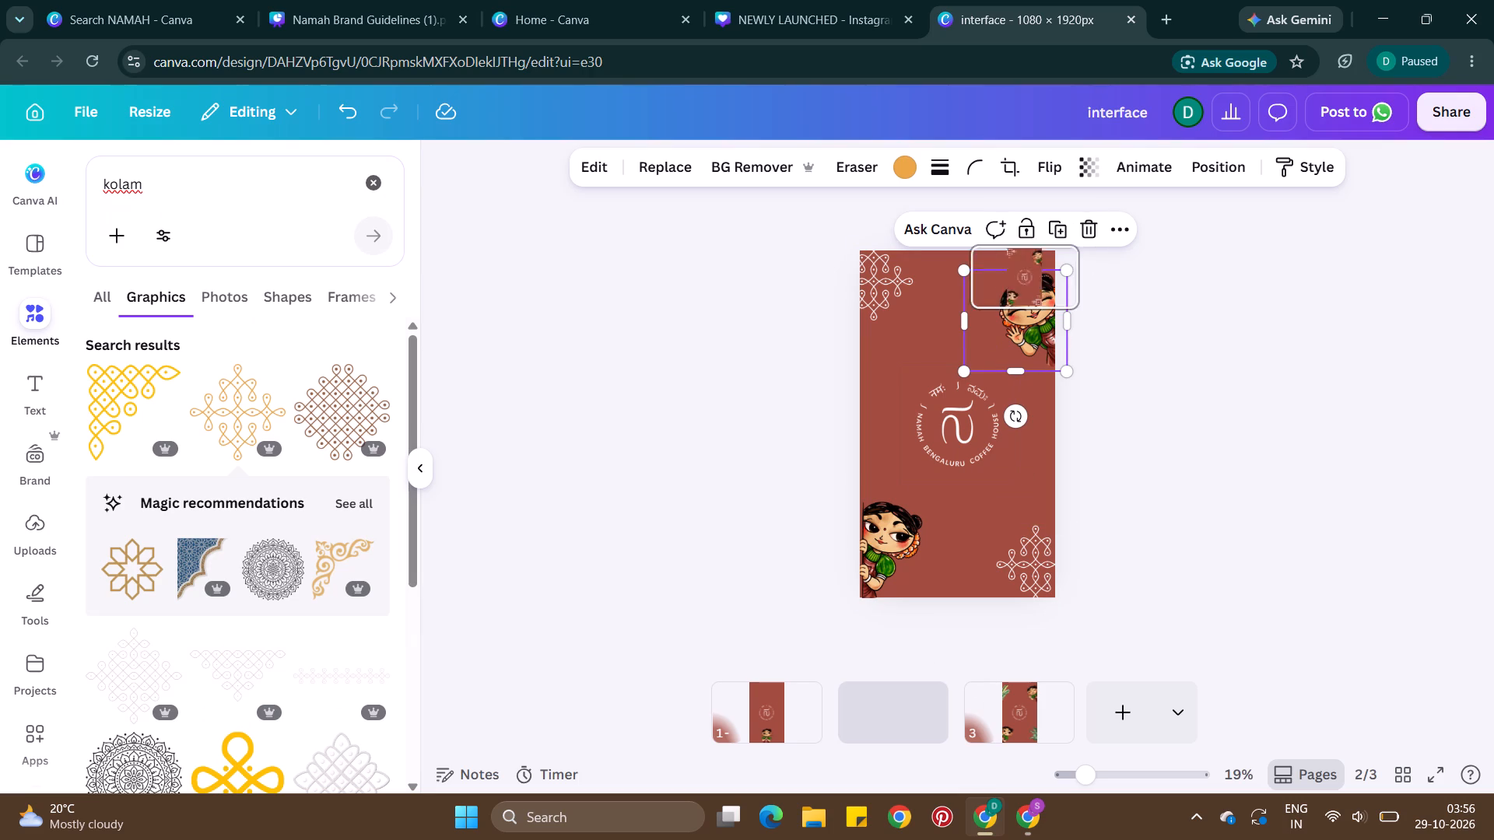
left_click_drag(1026, 320, 1026, 322)
left_click(896, 702)
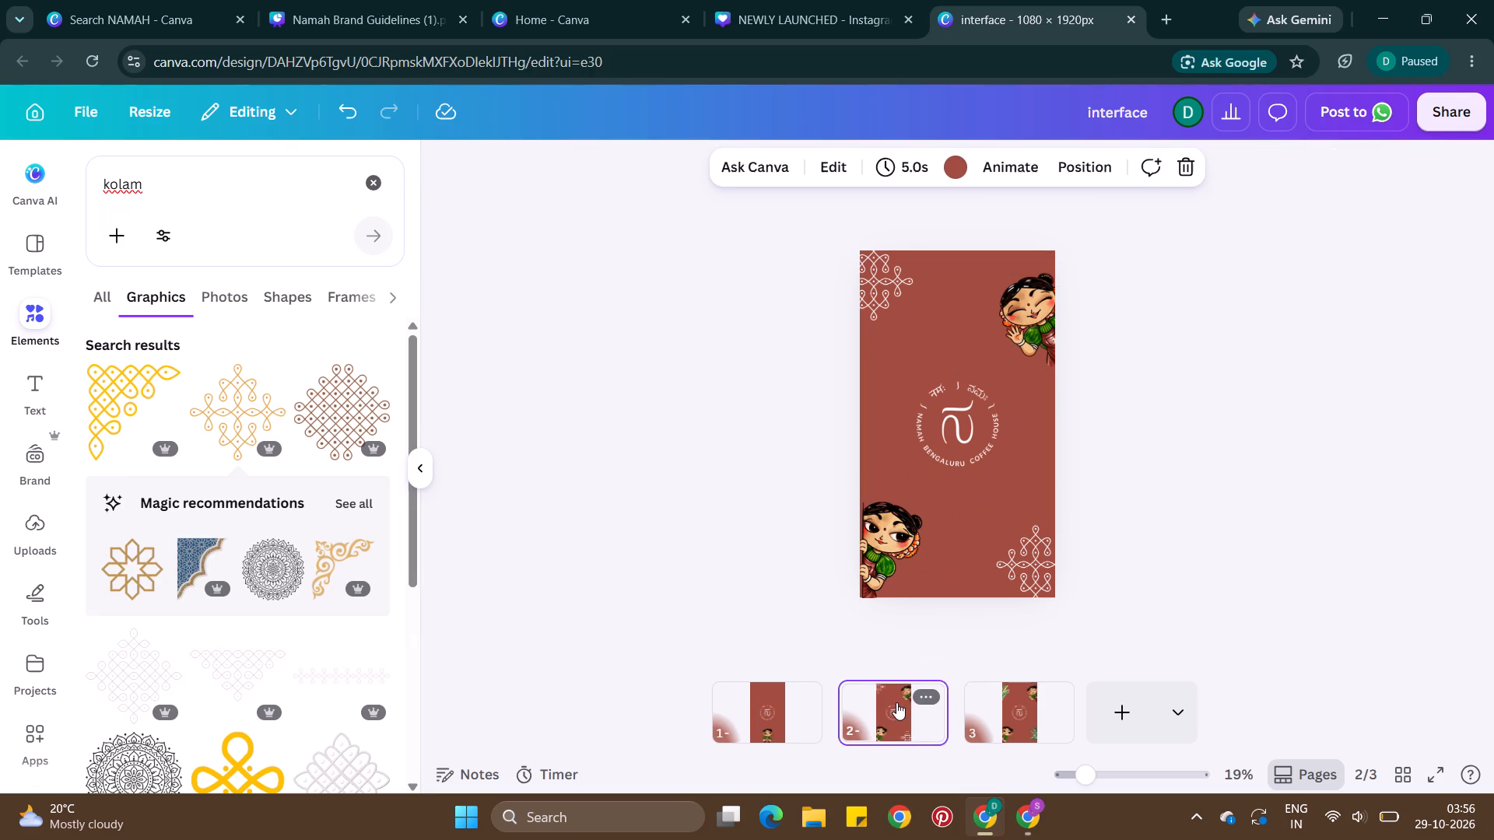
key("ctrl+d")
Delete the waving woman in the upper-right area of the new page 3.
left_click(1026, 323)
key("BackSpace")
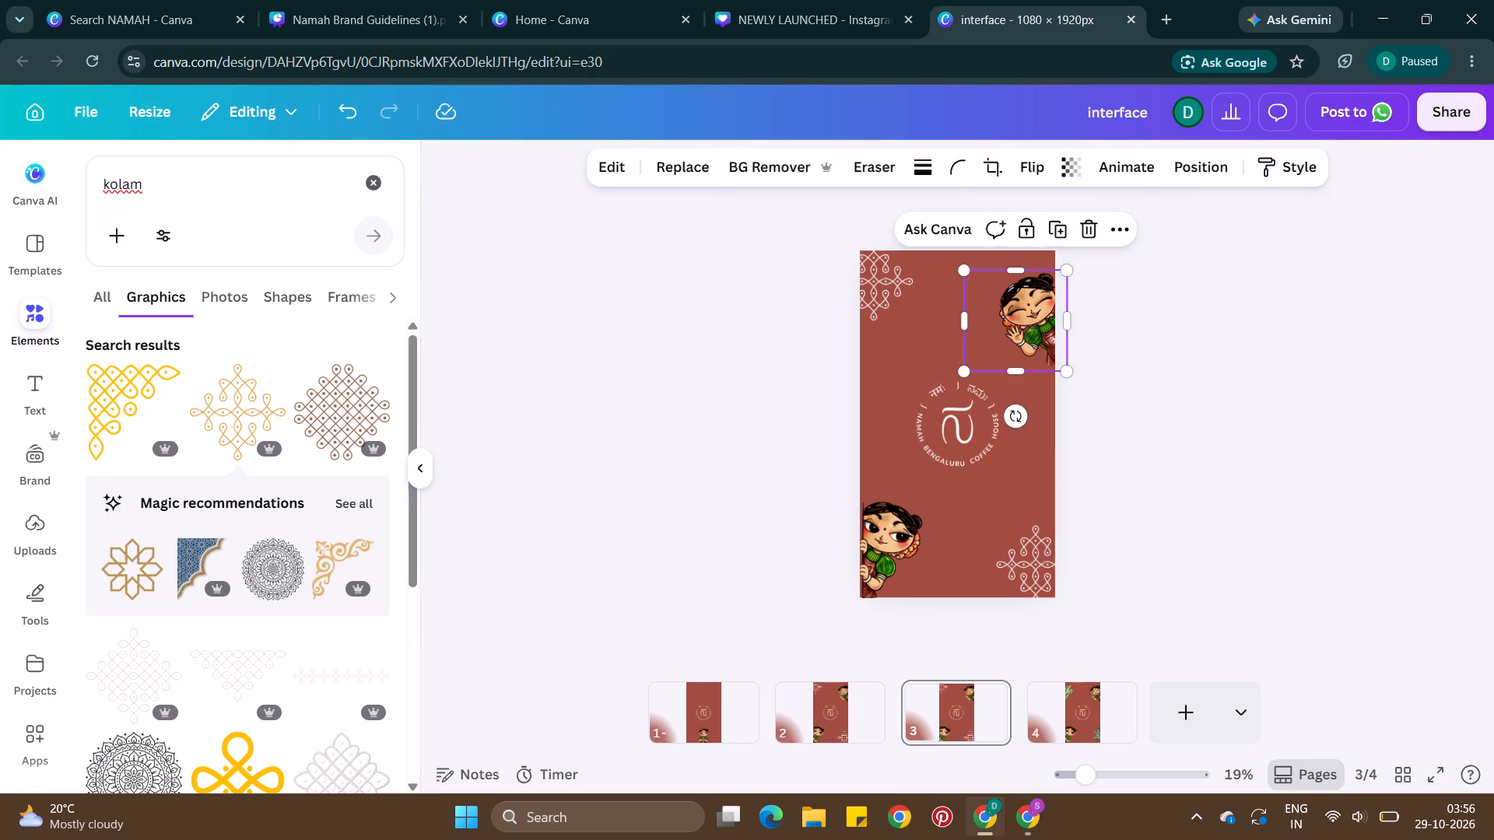
Add the recently used broad-leaved banana plant to page 3 and place it in the upper-right corner, overhanging the edge.
left_click(371, 178)
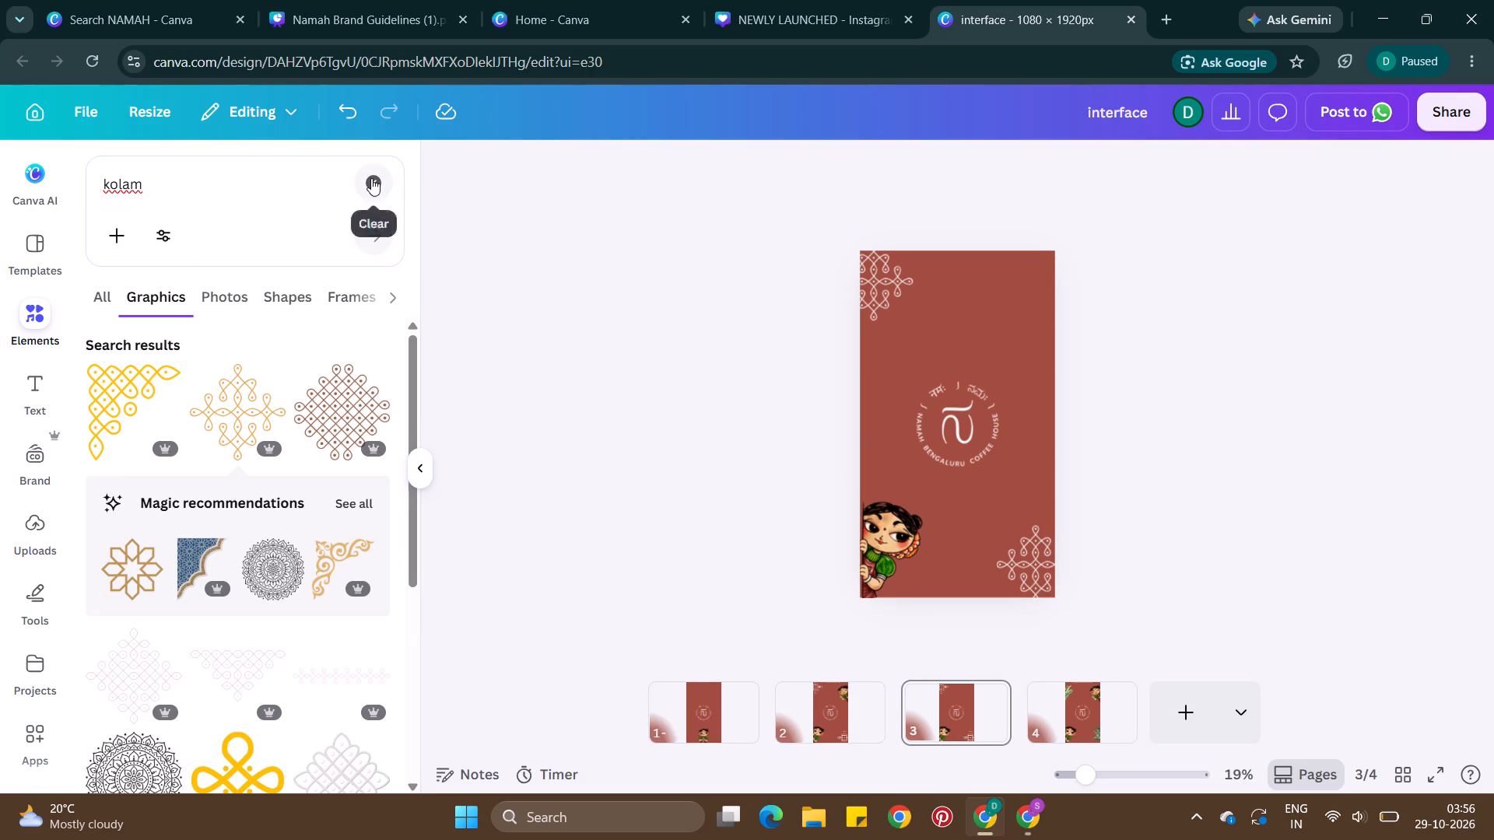
left_click(355, 283)
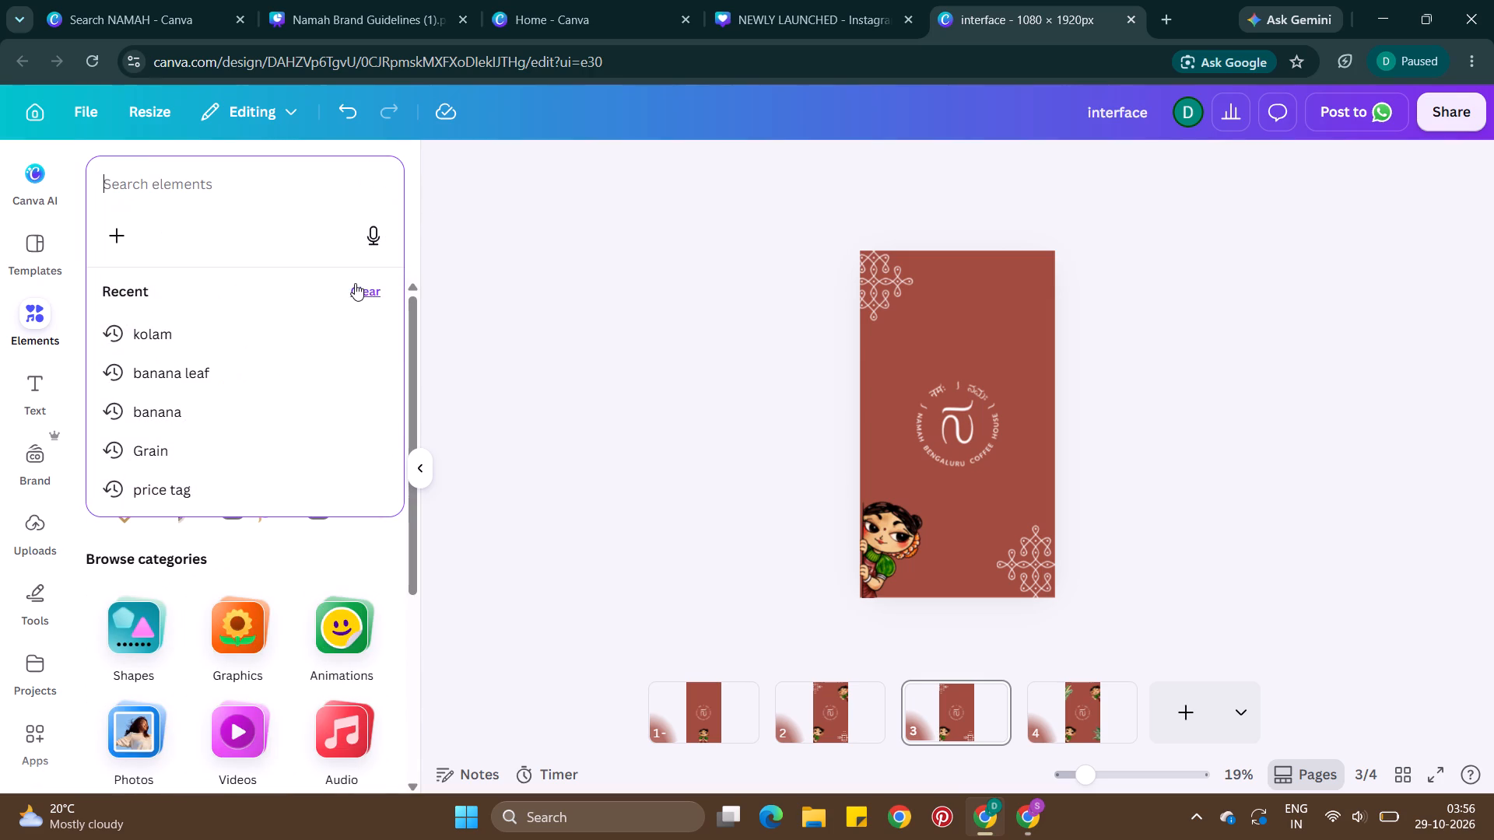
left_click(299, 340)
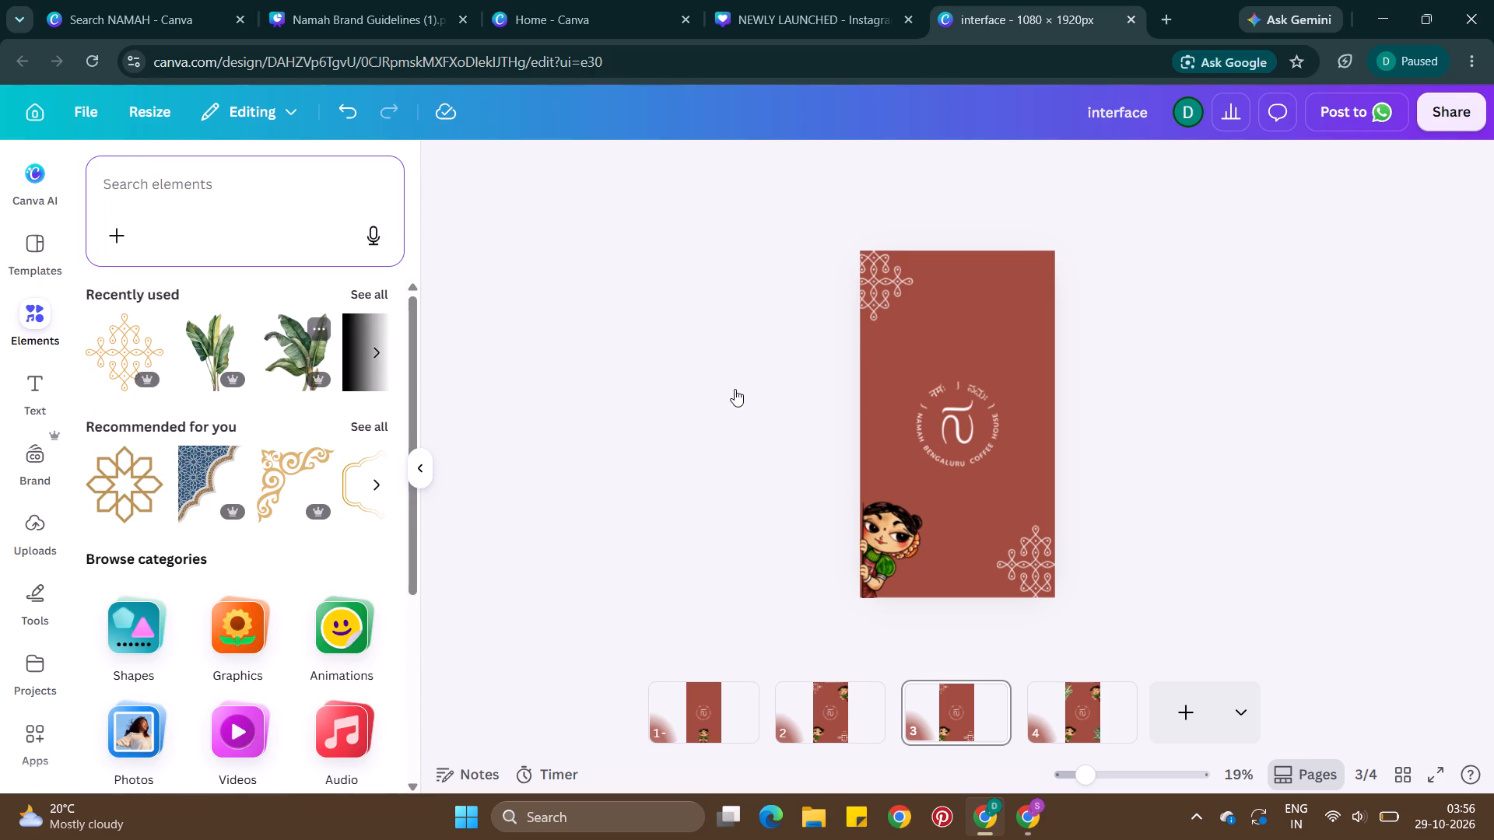
left_click_drag(961, 427, 1047, 321)
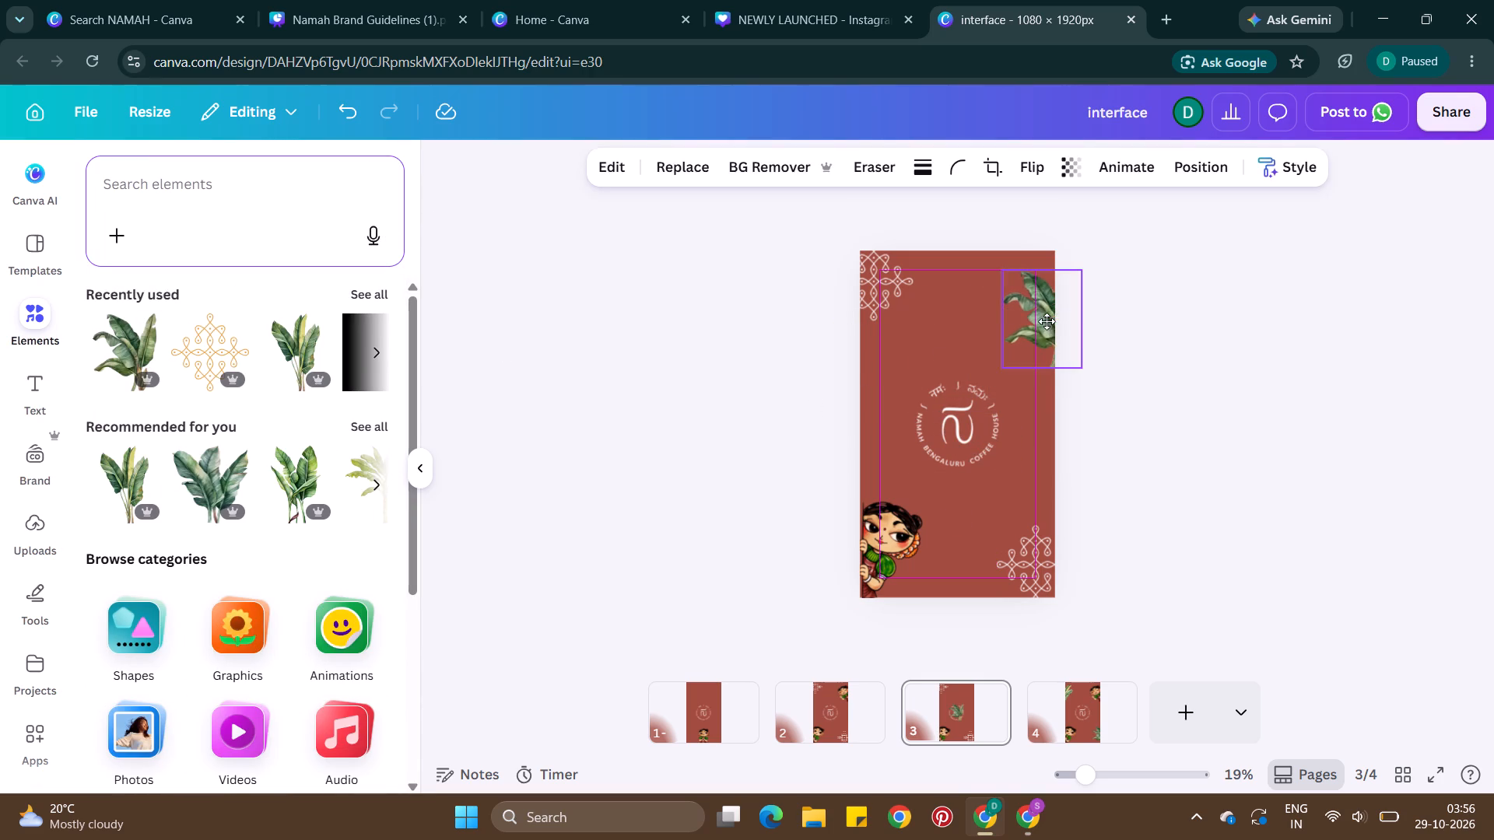
left_click_drag(1047, 321, 1047, 318)
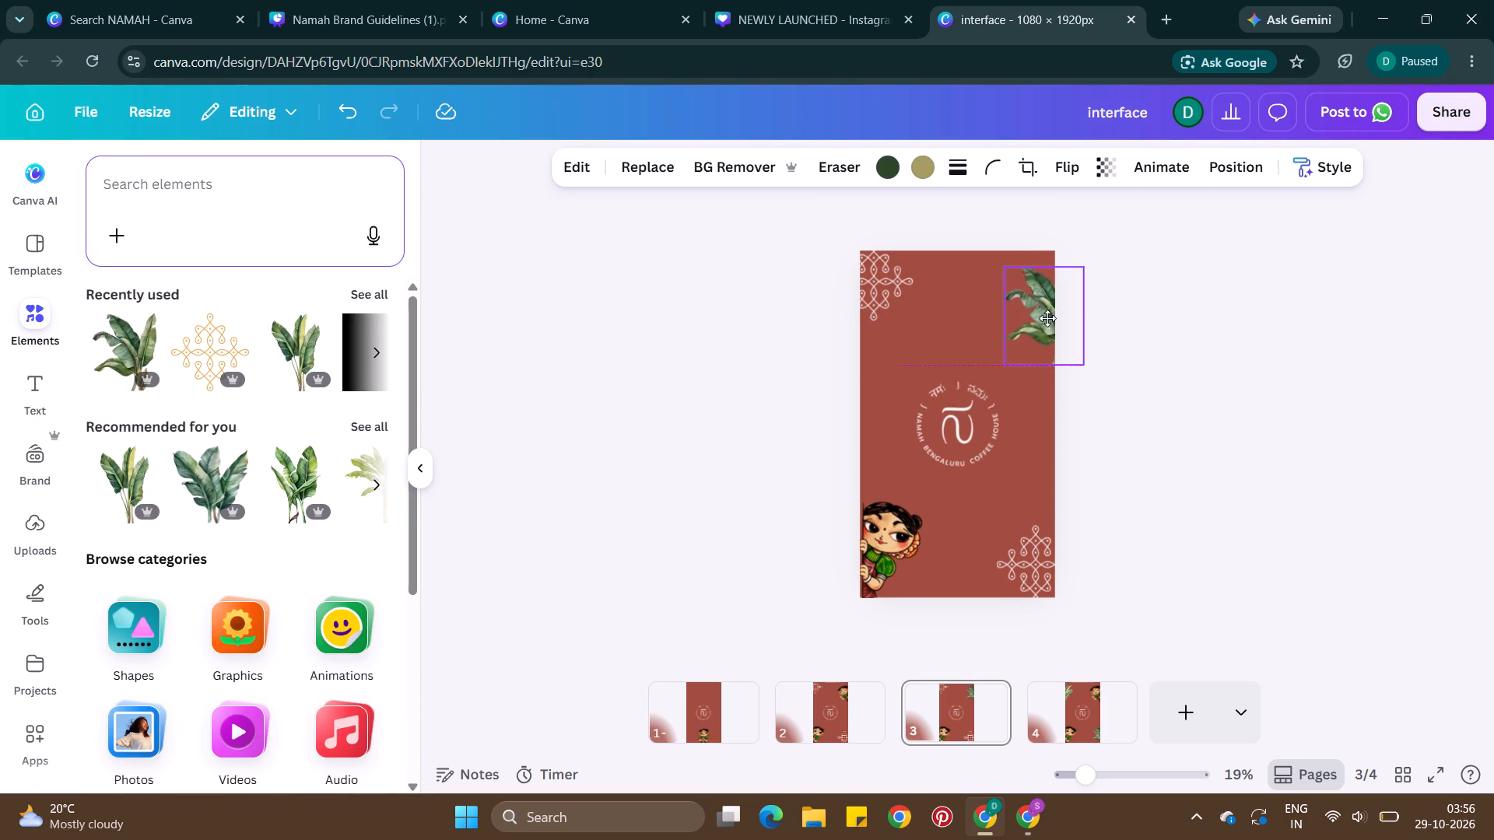
left_click_drag(1047, 318, 1048, 318)
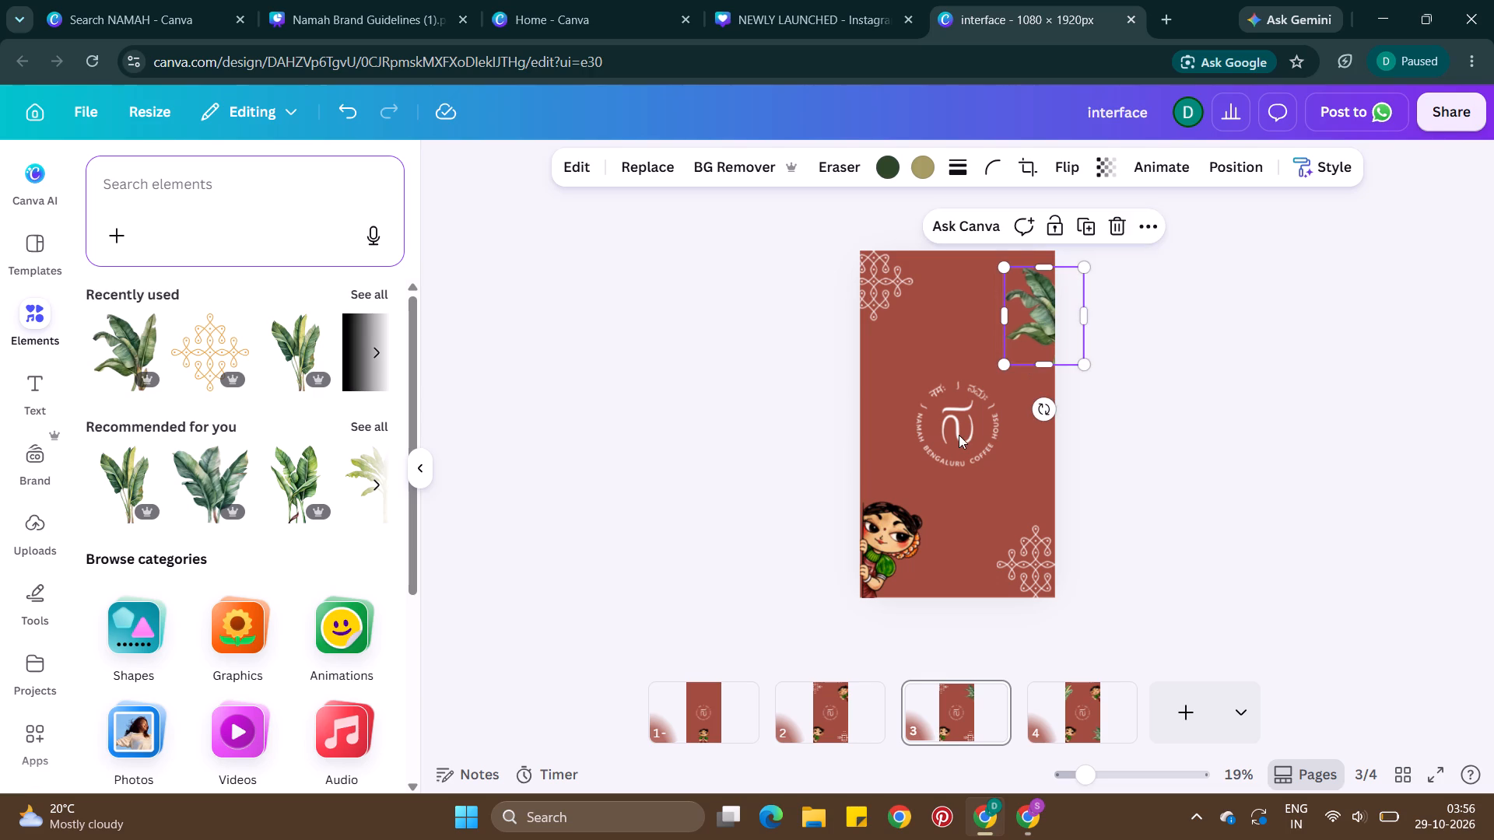
left_click(953, 439)
double_click(1182, 389)
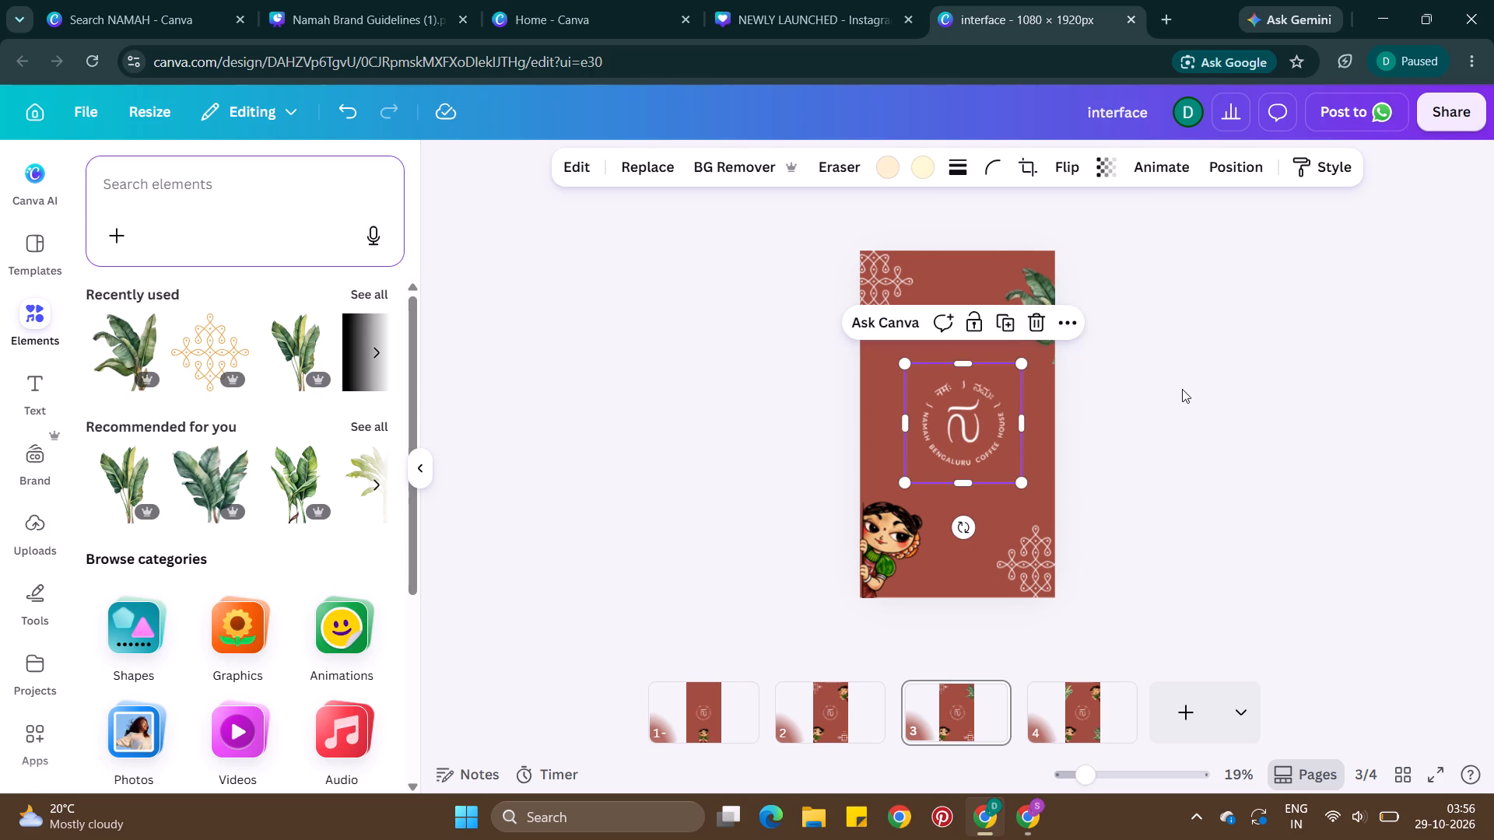
left_click_drag(1052, 318, 1050, 309)
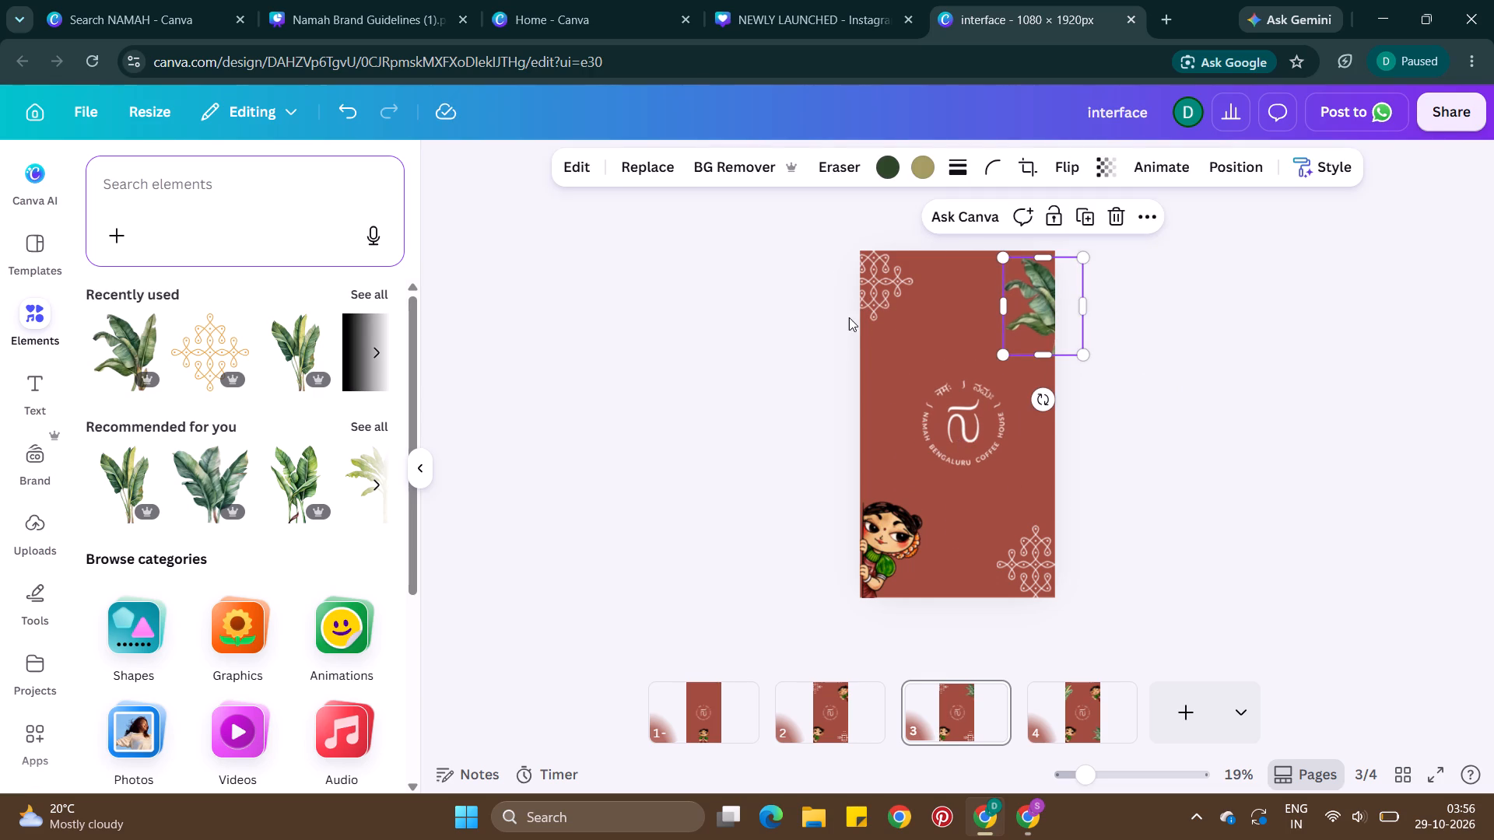
Swap the order of pages 2 and 3 so the banana plant page comes first.
left_click(843, 706)
left_click_drag(843, 706, 985, 709)
Copy the banana plant from page 2 to page 1 and place it at the right edge, slightly above the logo.
left_click(731, 696)
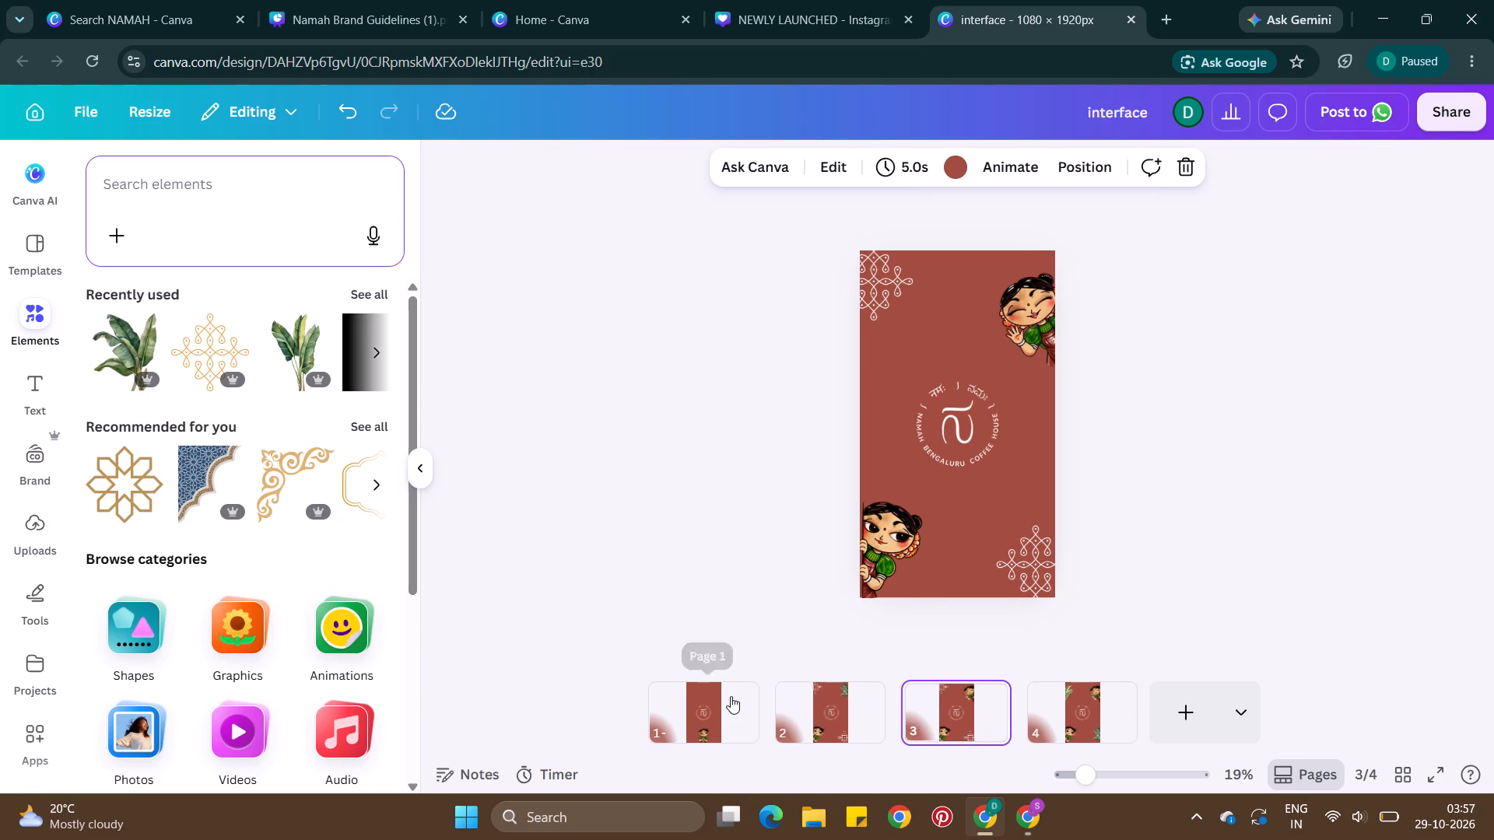
left_click(854, 696)
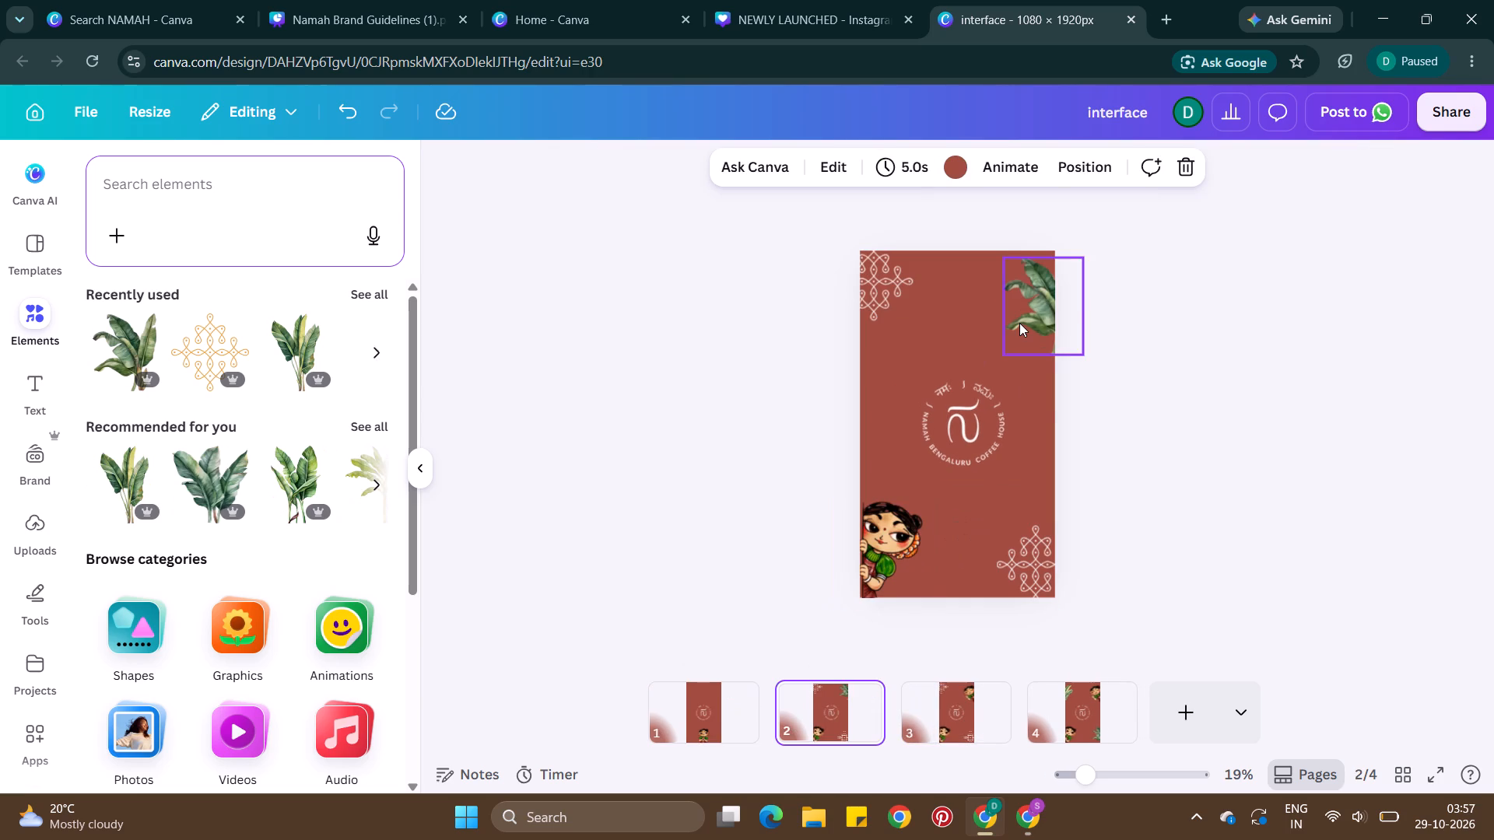
left_click(1019, 323)
key("ctrl+c")
left_click(708, 709, "ctrl")
key("ctrl+v")
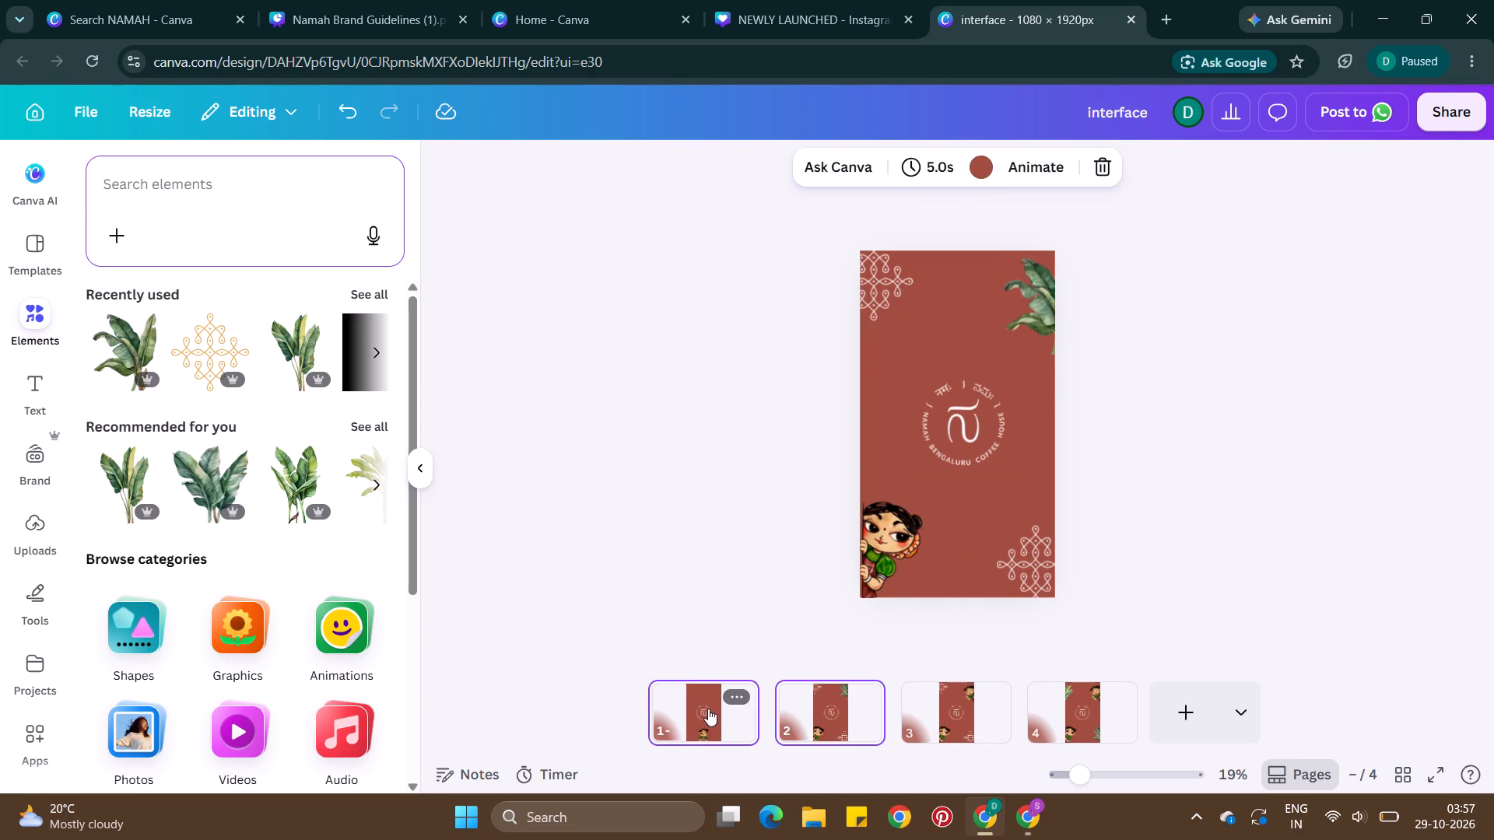
key("ctrl+z")
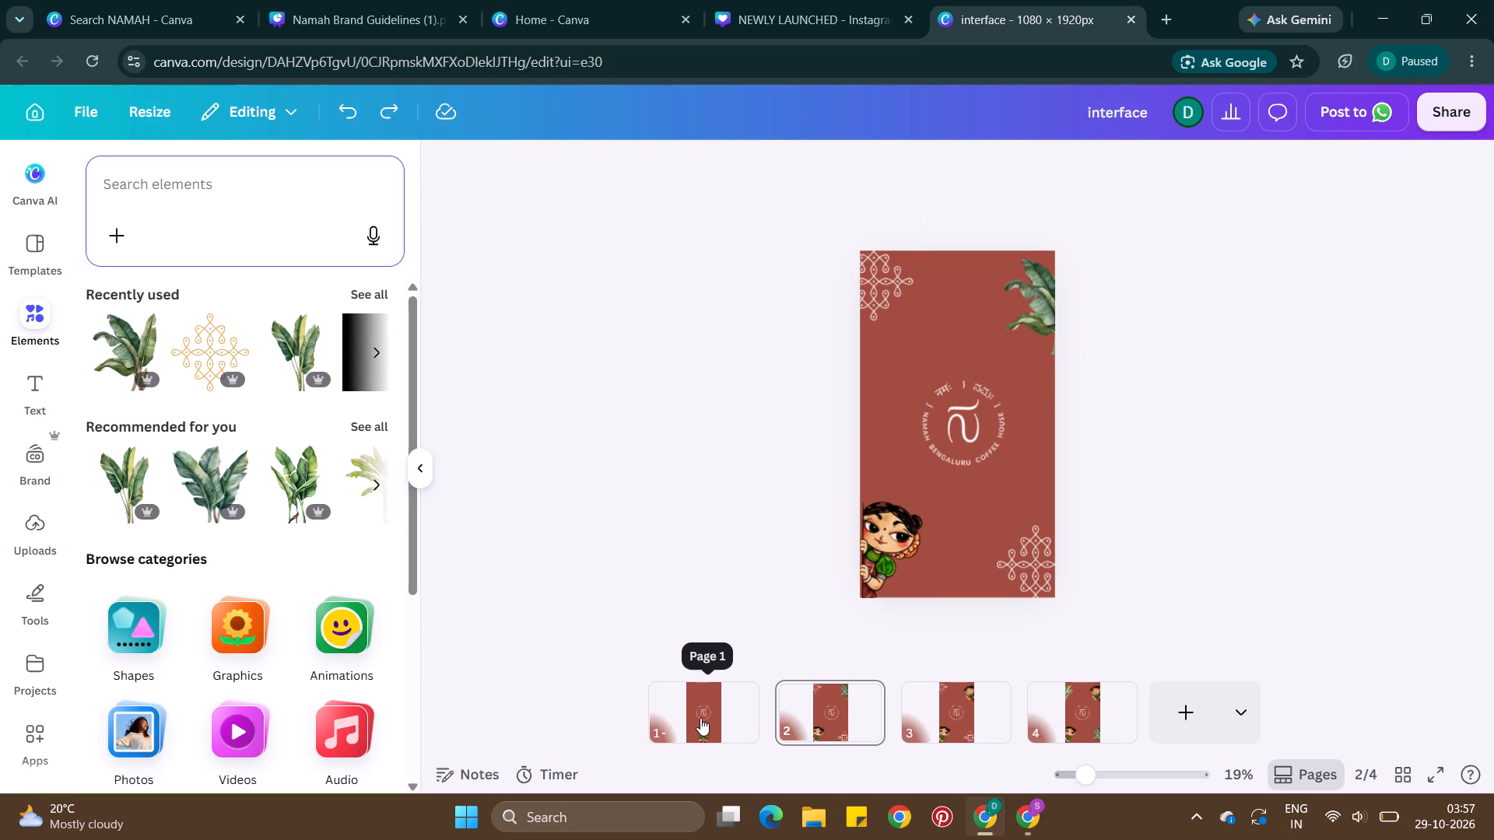
left_click(700, 718)
key("ctrl+v")
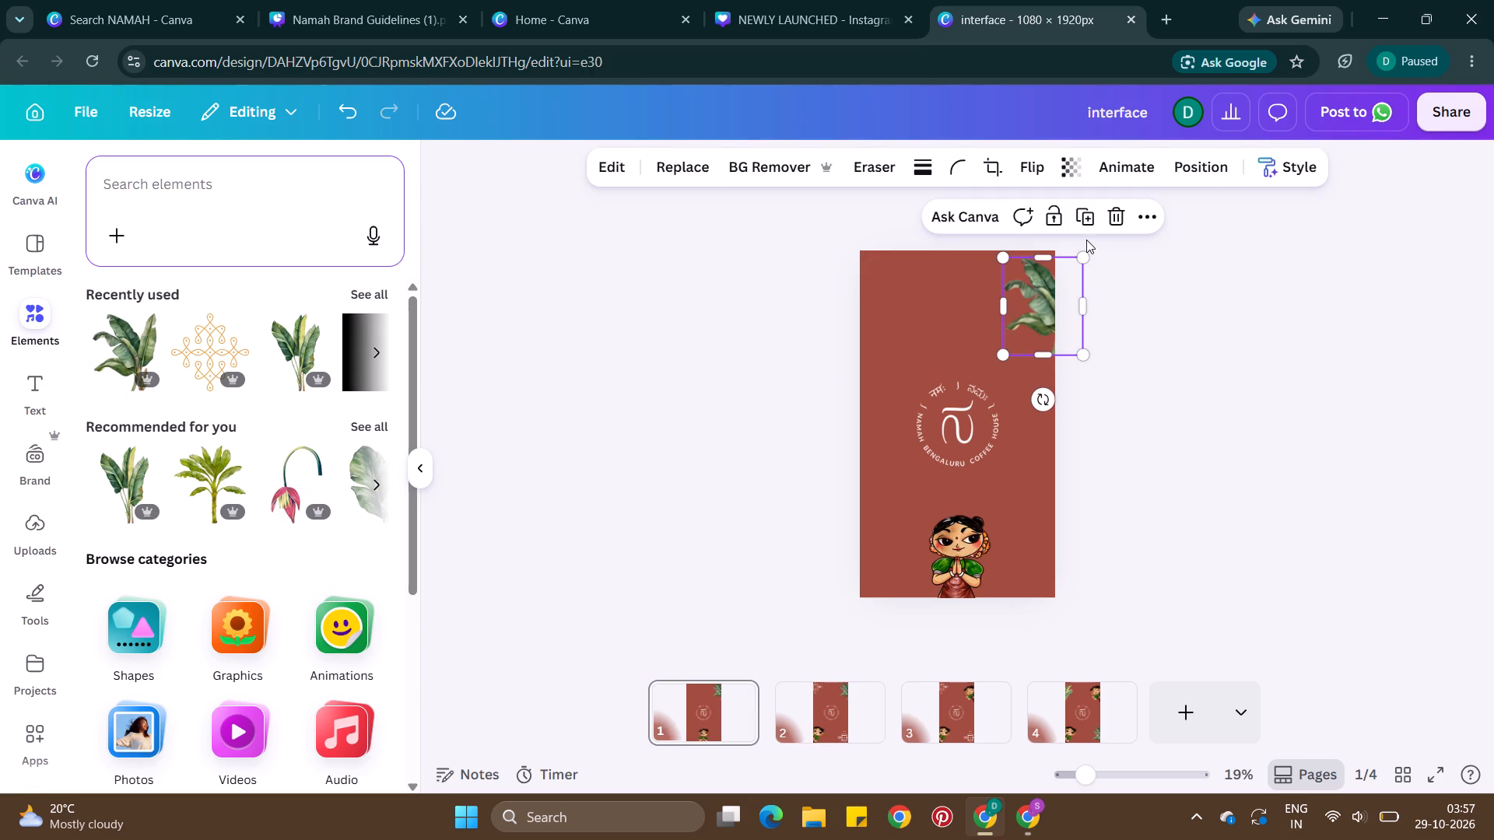
left_click_drag(1028, 306, 1025, 345)
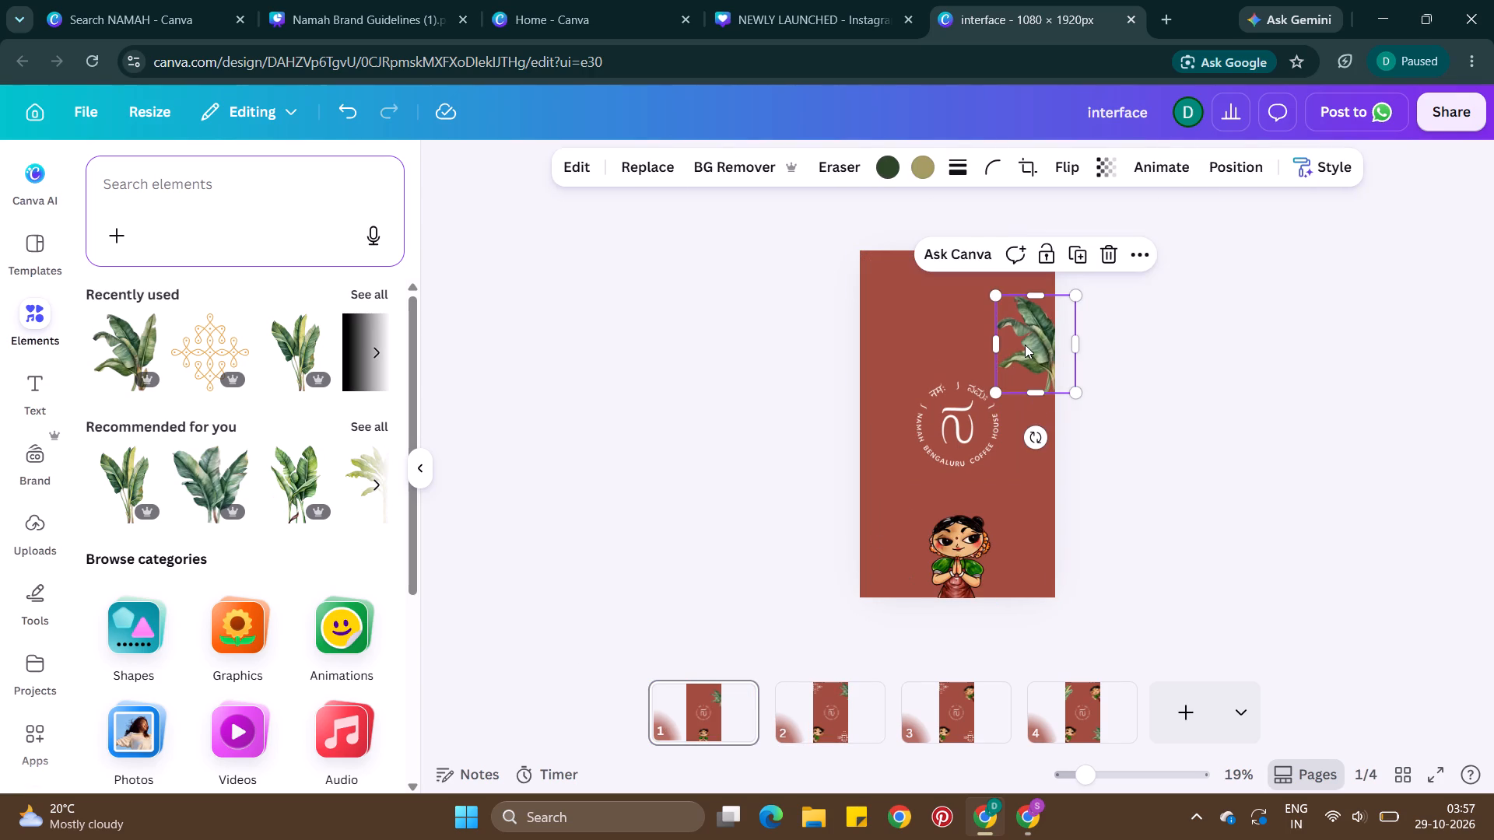
Paste a second banana plant onto page 1, move it to the left edge and flip it horizontally.
left_click(1025, 345)
key("ctrl+v")
left_click_drag(1042, 293, 838, 460)
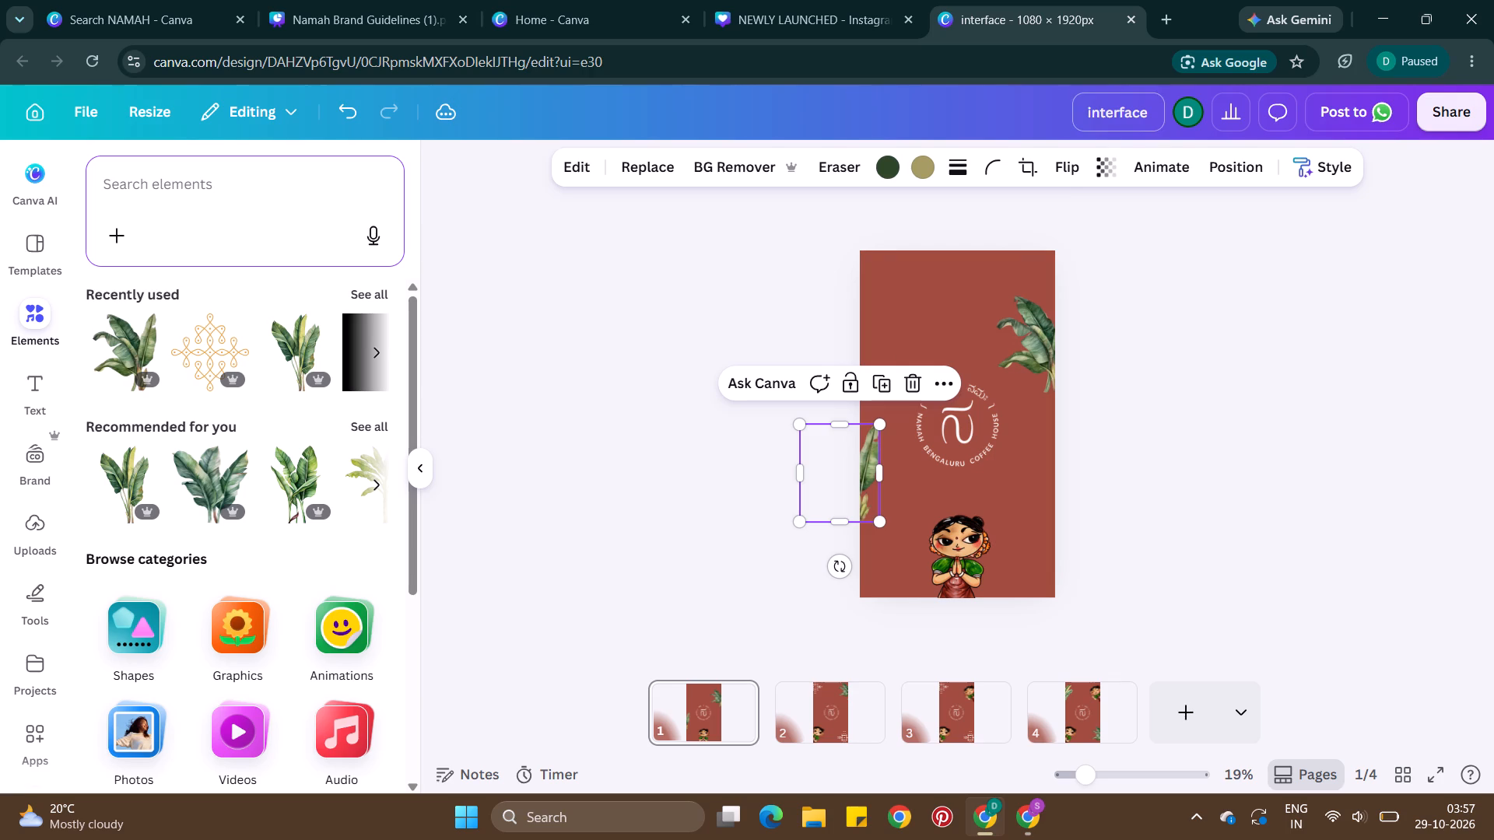
left_click(1075, 171)
left_click(1077, 211)
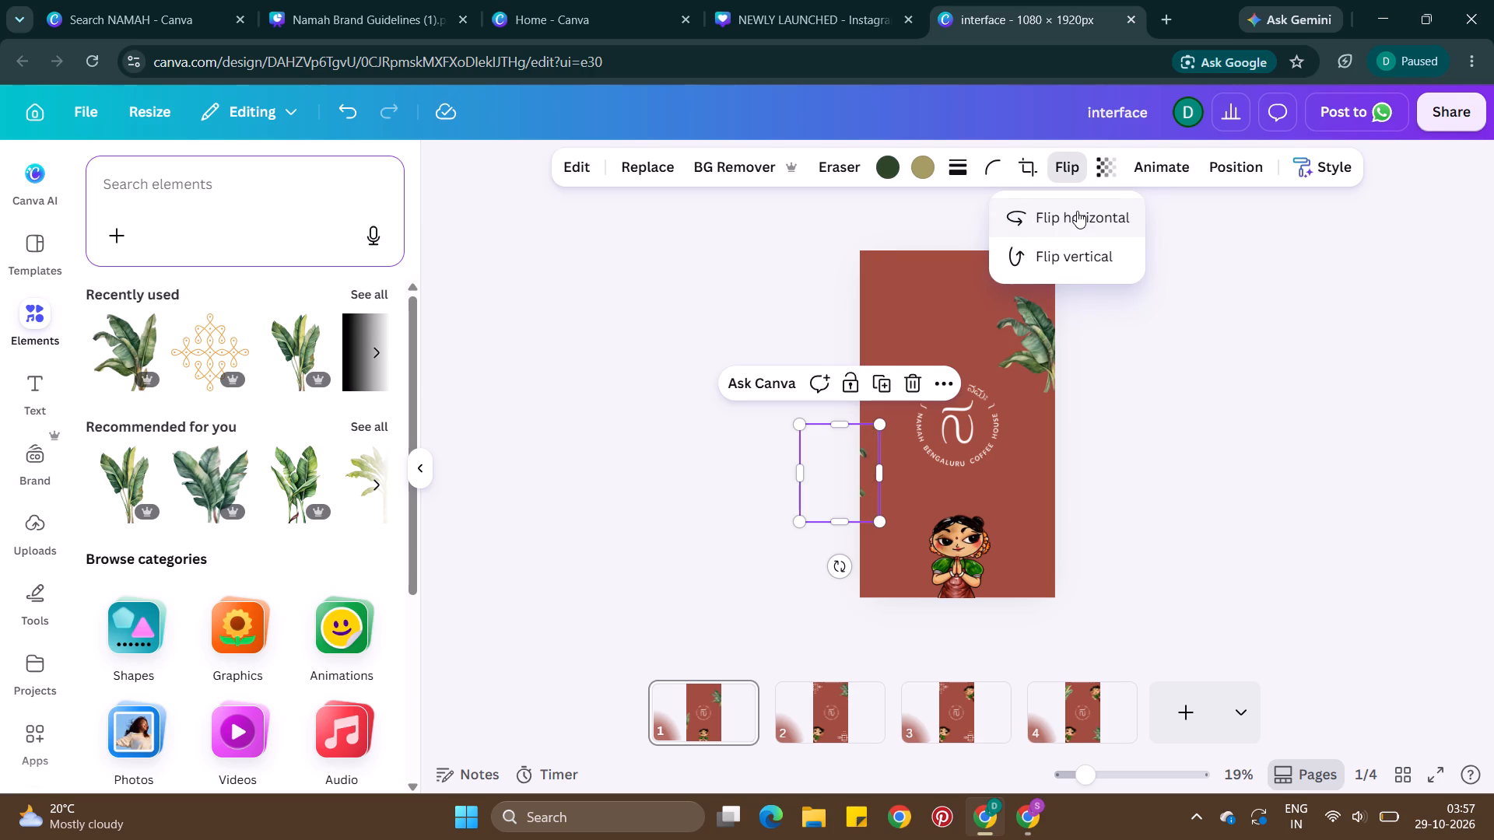
Position the flipped banana plant partly past page 1's left edge, below the logo's centre, and tilt it slightly clockwise.
left_click(848, 443)
left_click_drag(848, 443, 875, 456)
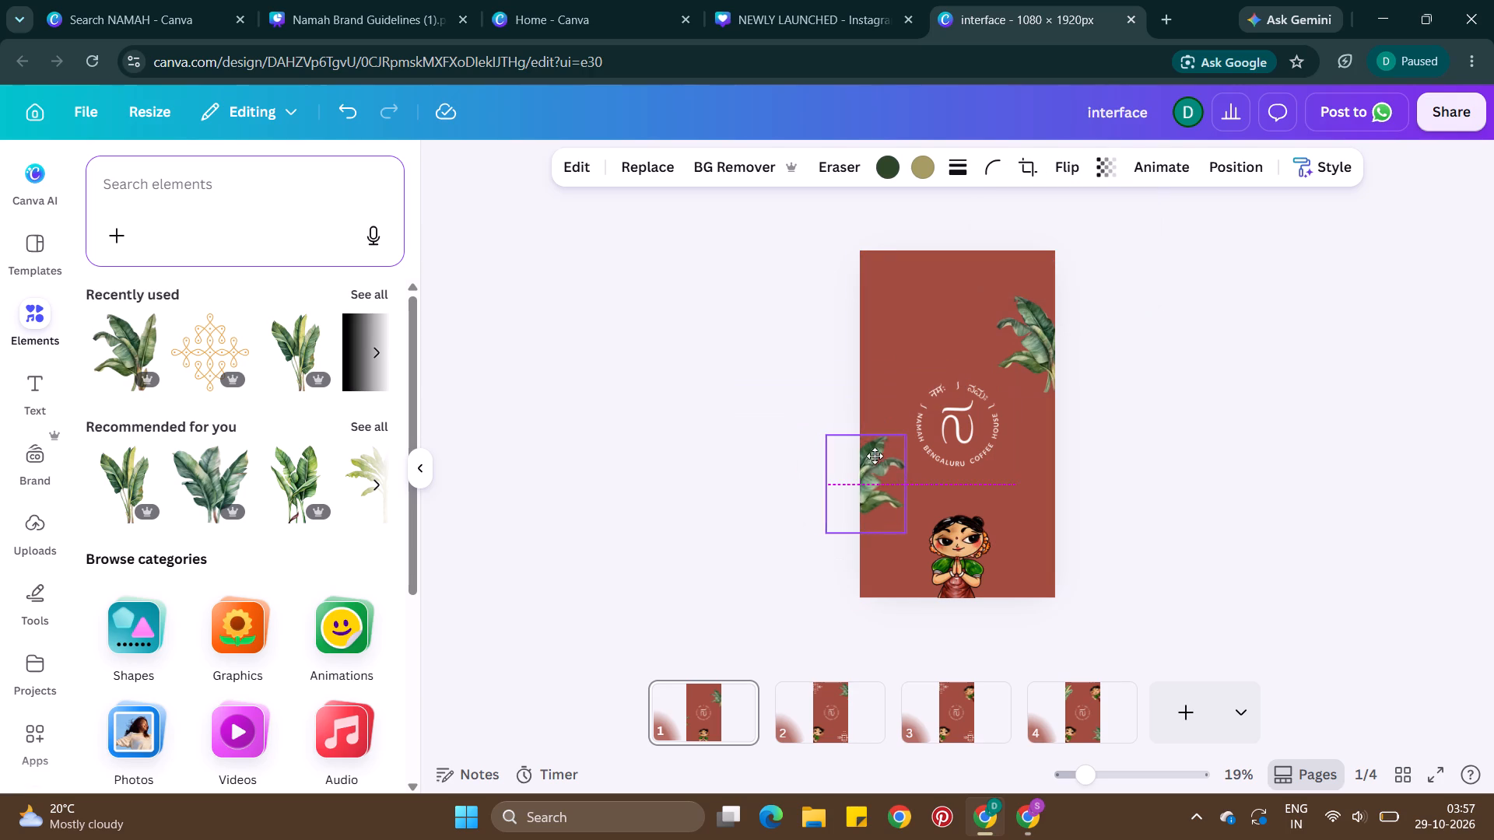
left_click_drag(875, 456, 877, 466)
left_click_drag(887, 495, 892, 485)
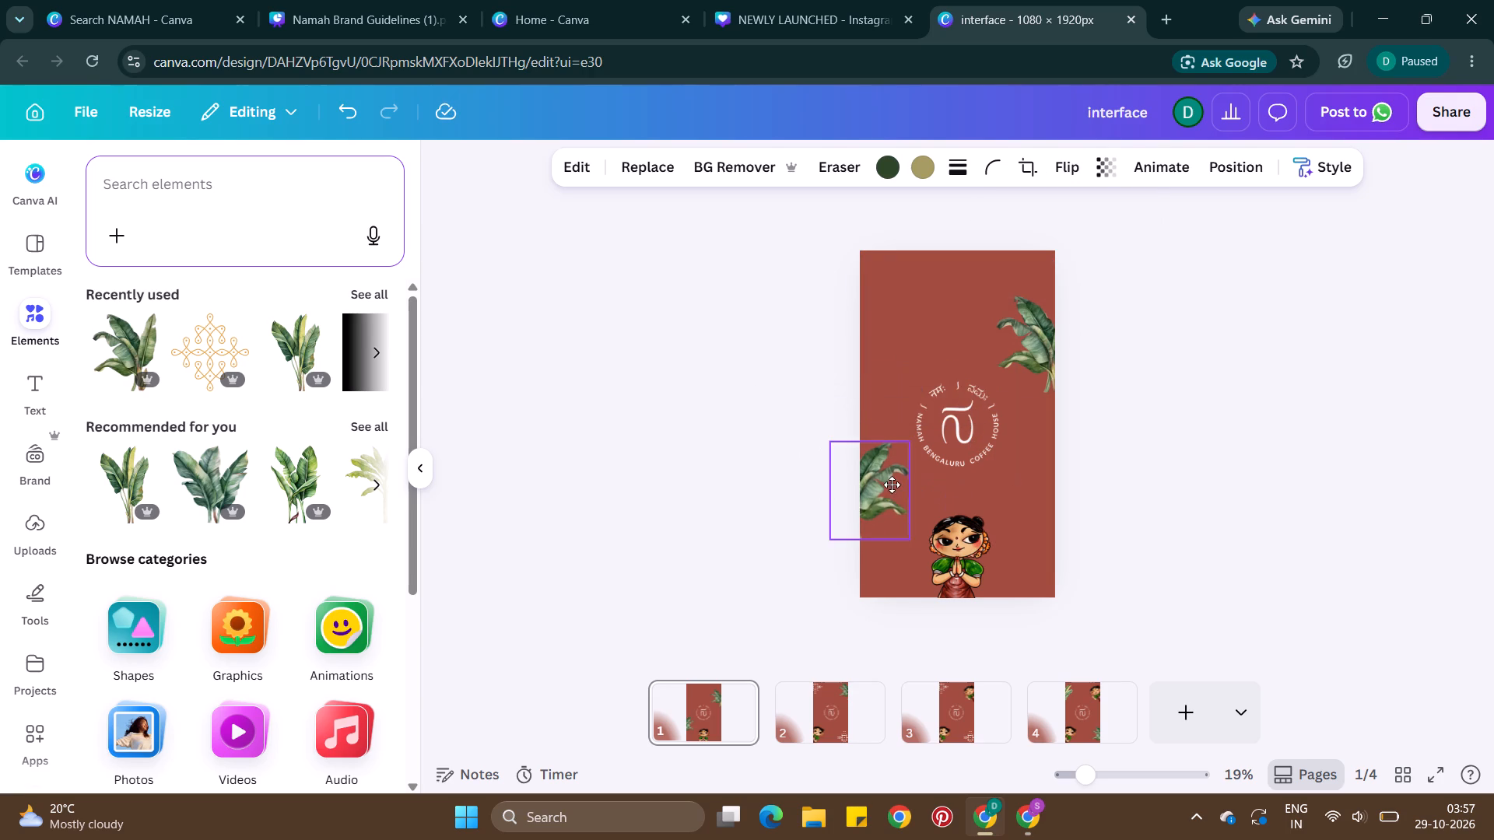
left_click_drag(892, 485, 896, 480)
left_click_drag(892, 480, 882, 476)
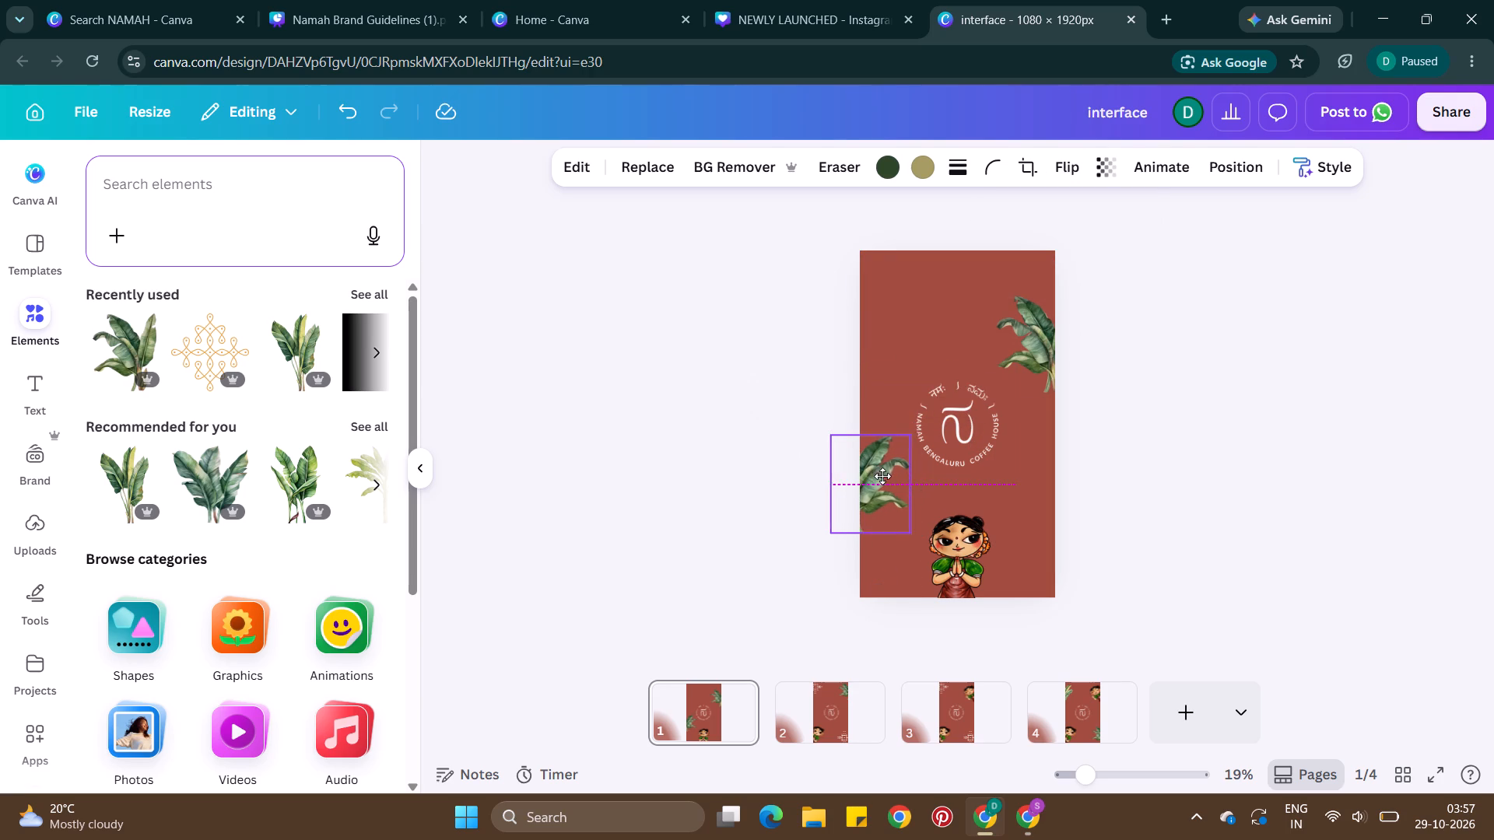
left_click_drag(882, 476, 882, 475)
left_click_drag(863, 572, 851, 572)
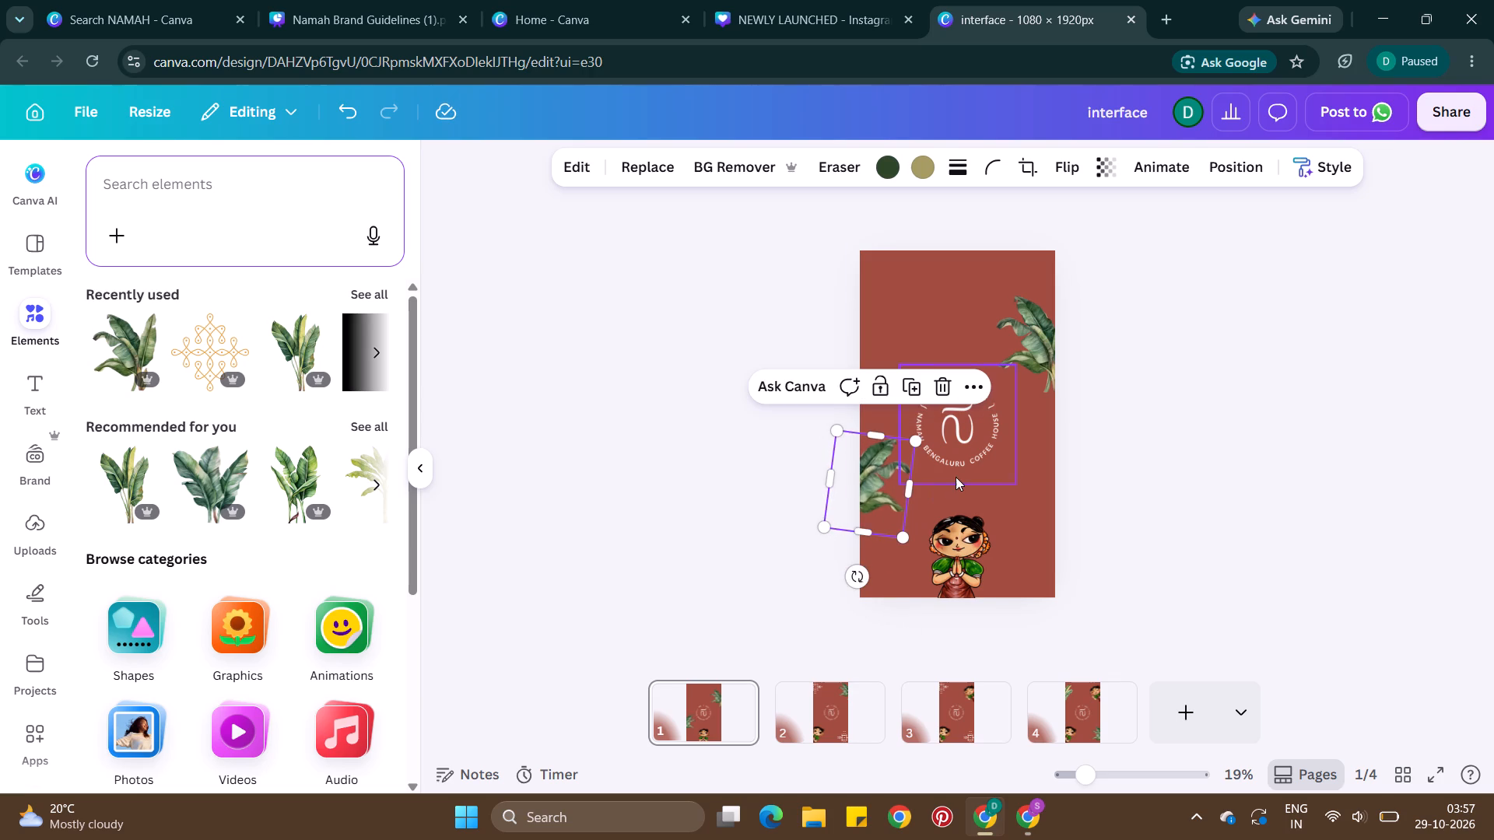
Move the circular Namah logo on page 1 slightly upward, keeping it horizontally centred.
left_click_drag(961, 454, 963, 436)
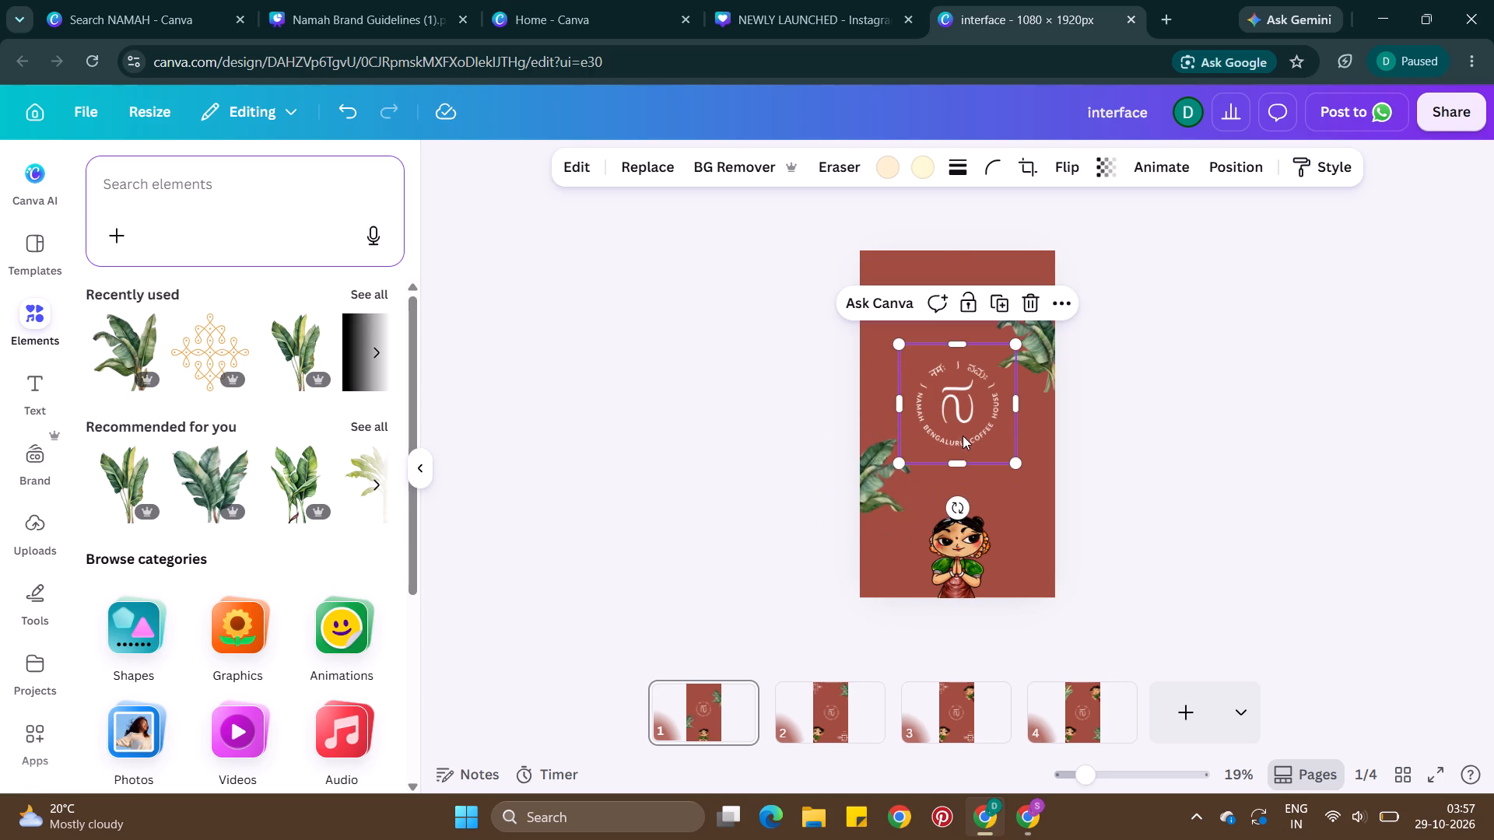
double_click(1124, 432)
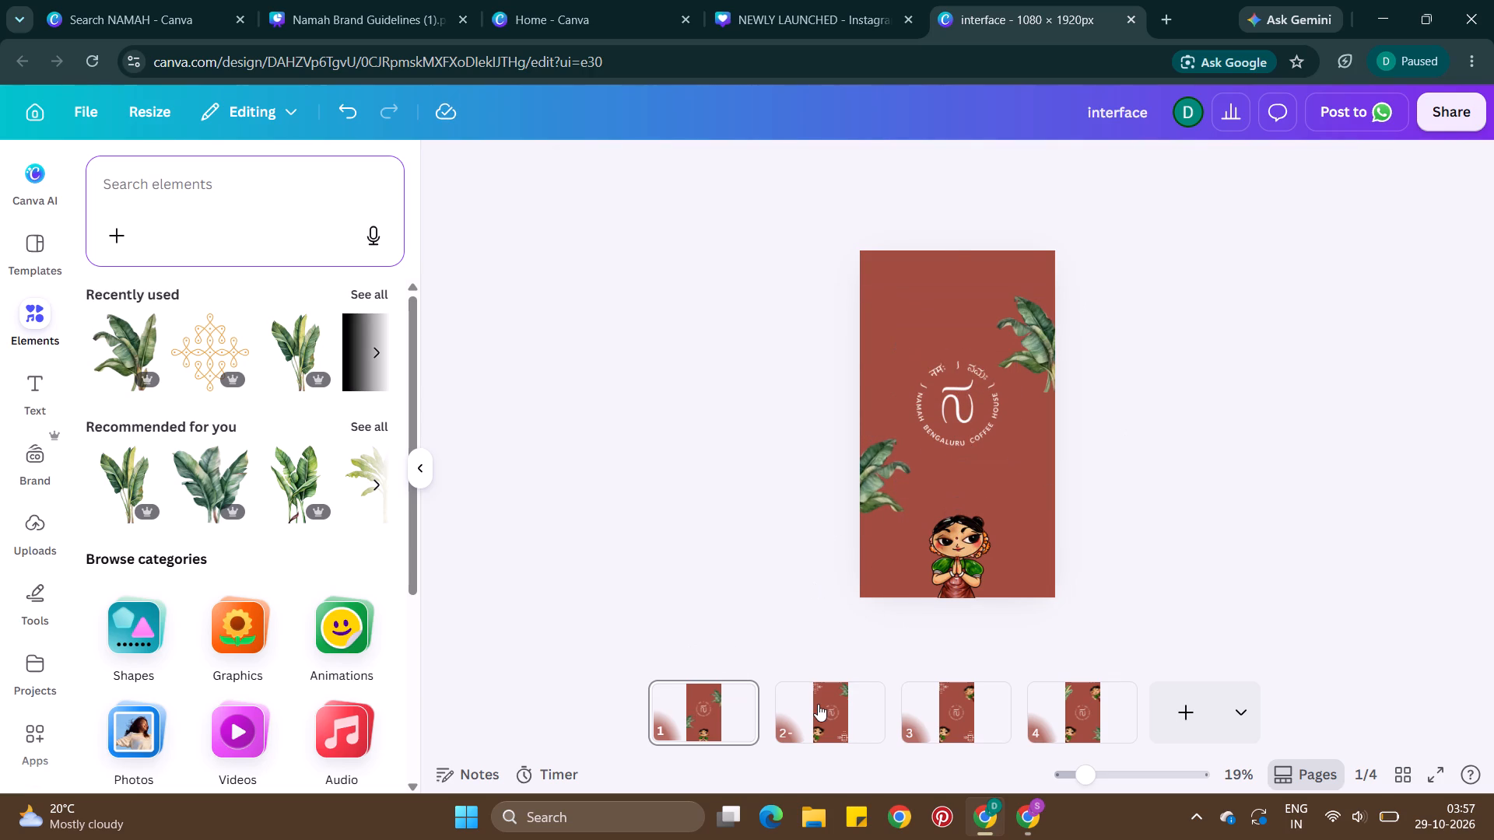
Copy the white kolam from page 2's upper-left corner.
left_click(818, 704)
left_click(879, 310)
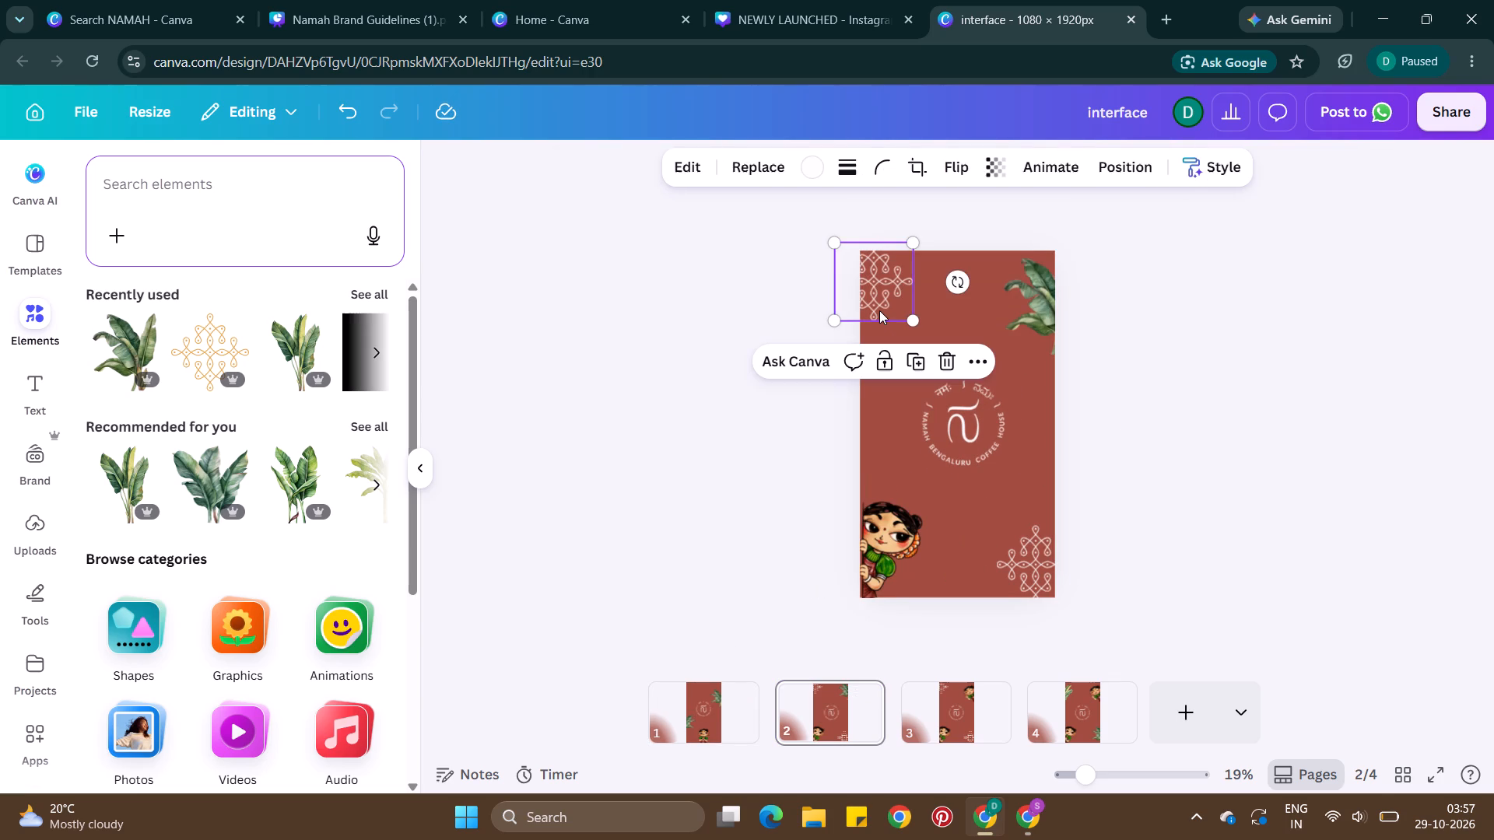
key("ctrl+c")
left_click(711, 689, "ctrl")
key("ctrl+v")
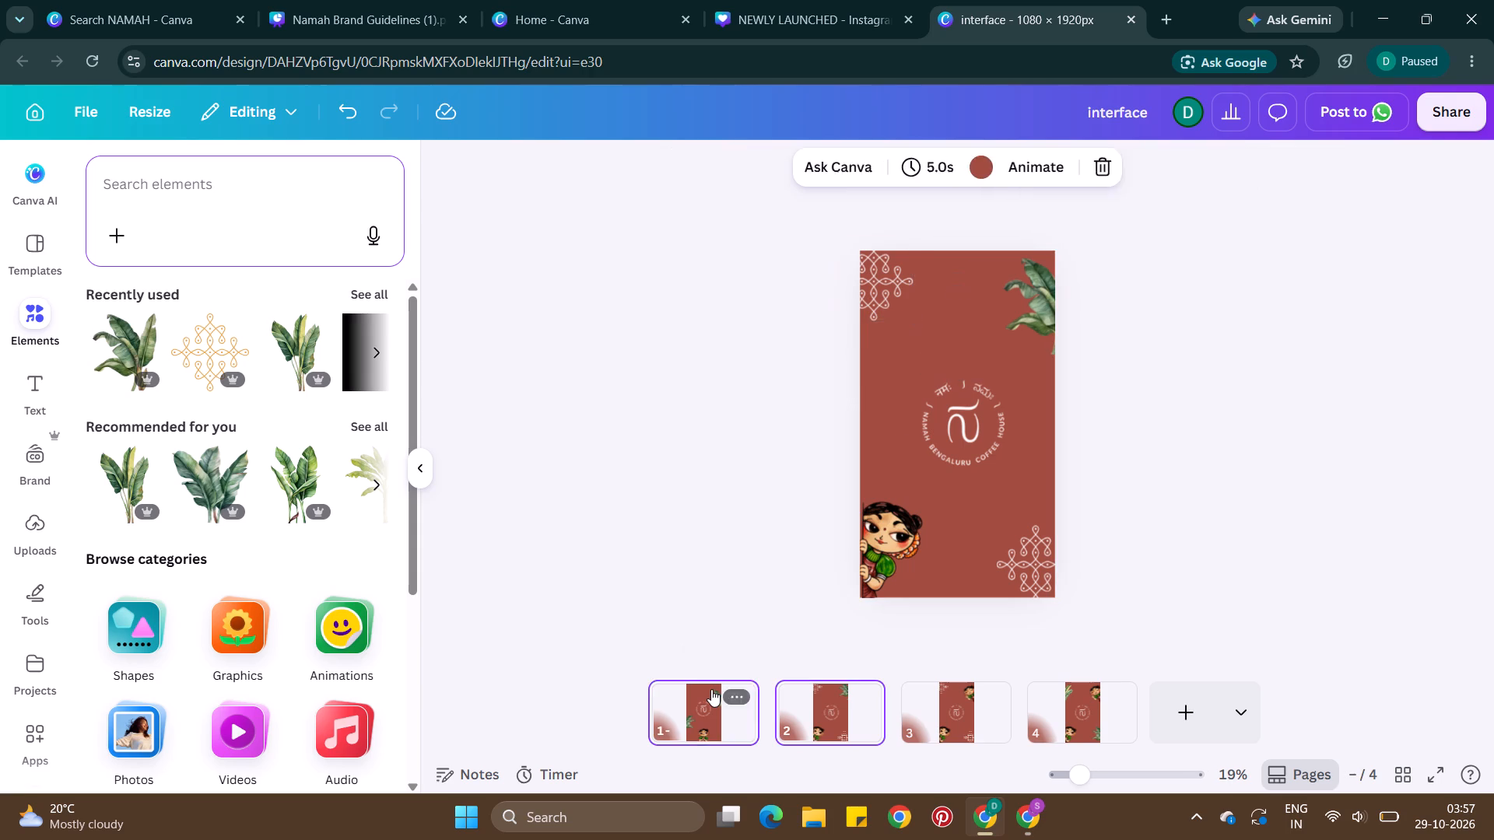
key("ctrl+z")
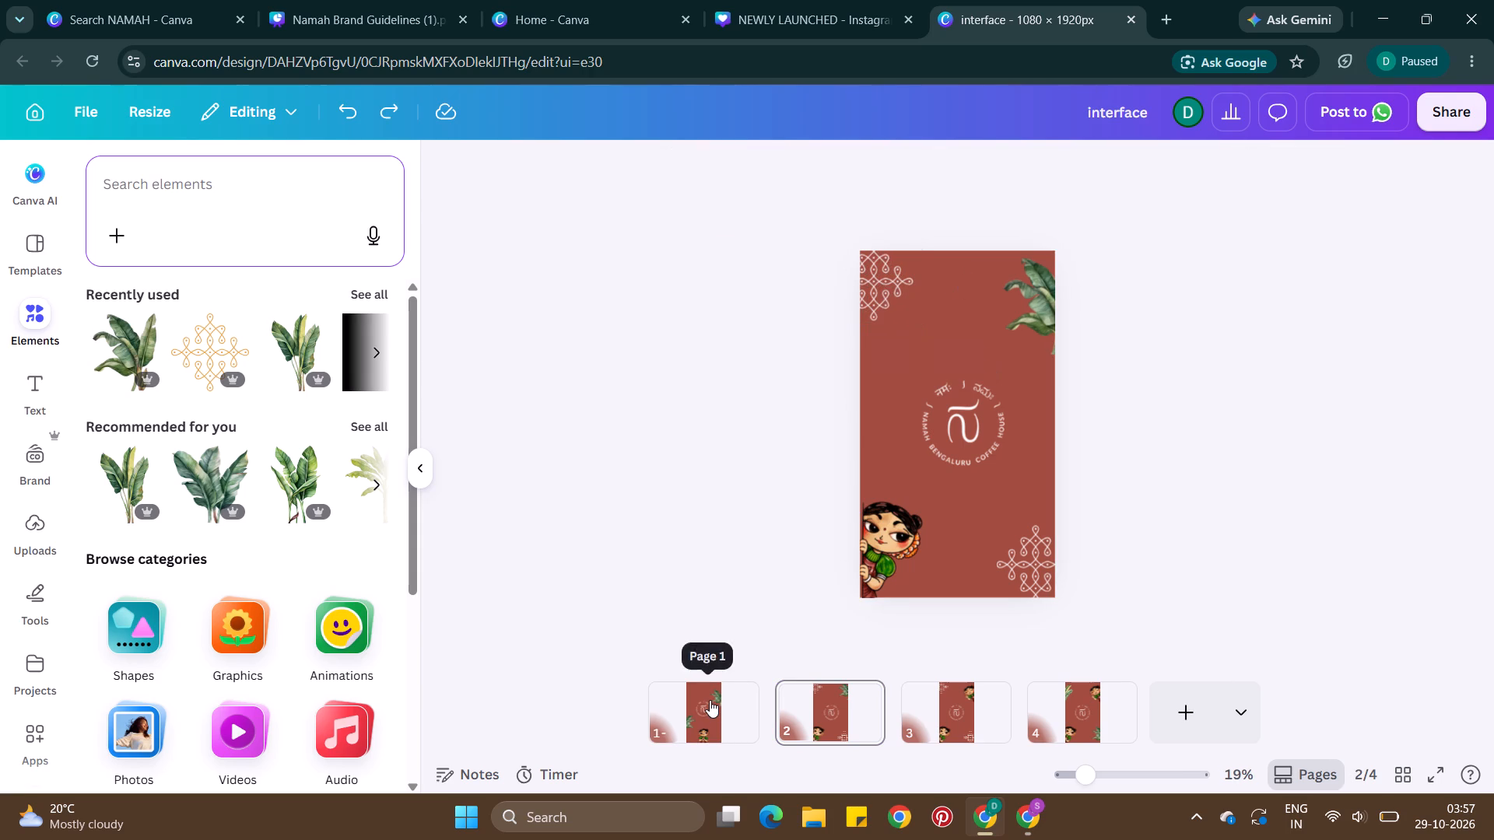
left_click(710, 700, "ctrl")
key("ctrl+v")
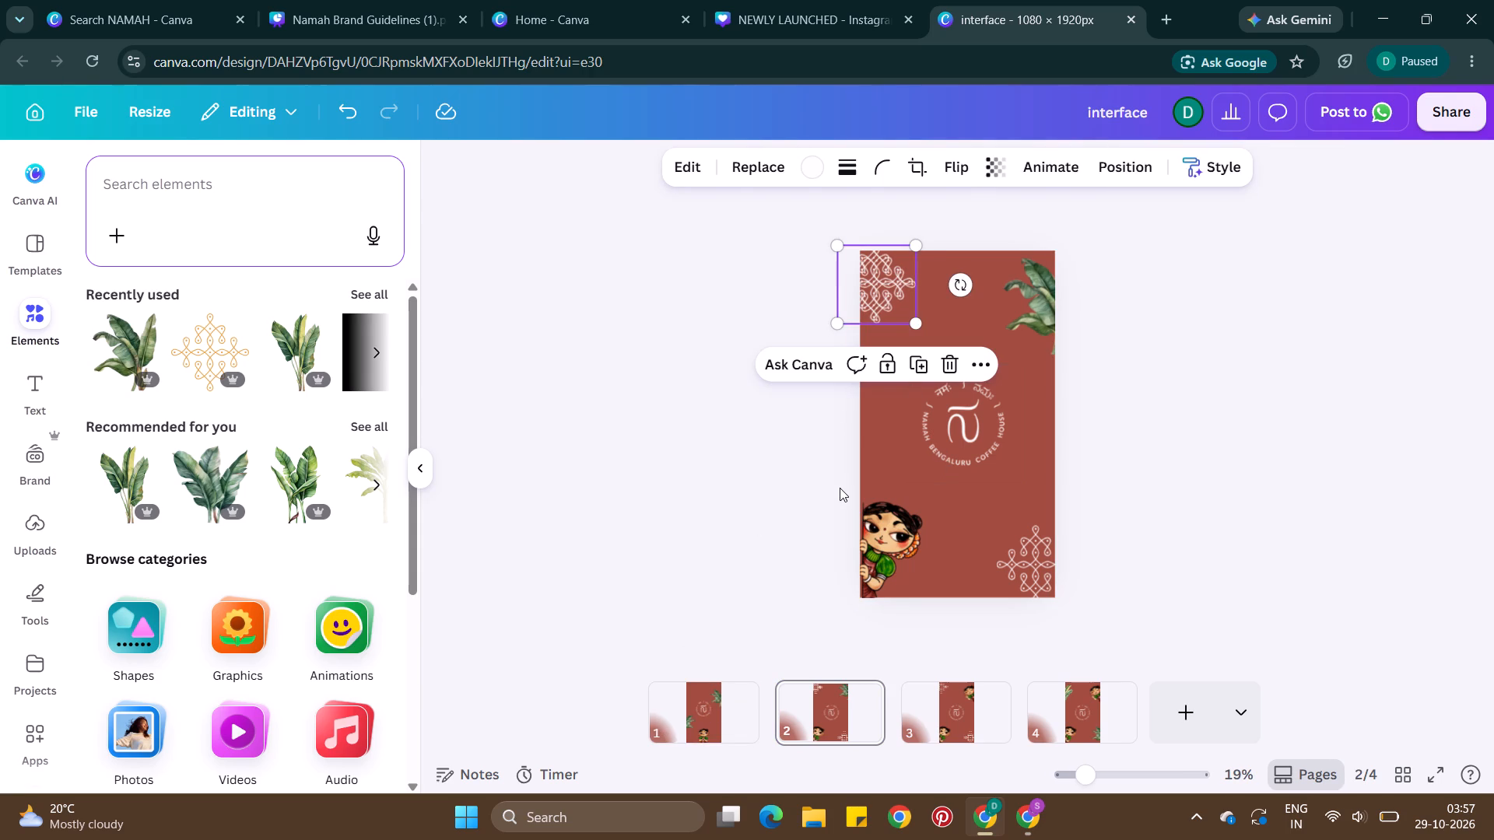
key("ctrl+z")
Paste two copies of the kolam onto page 1 and place one partly past the page's lower-right corner.
left_click(686, 721)
key("ctrl+v")
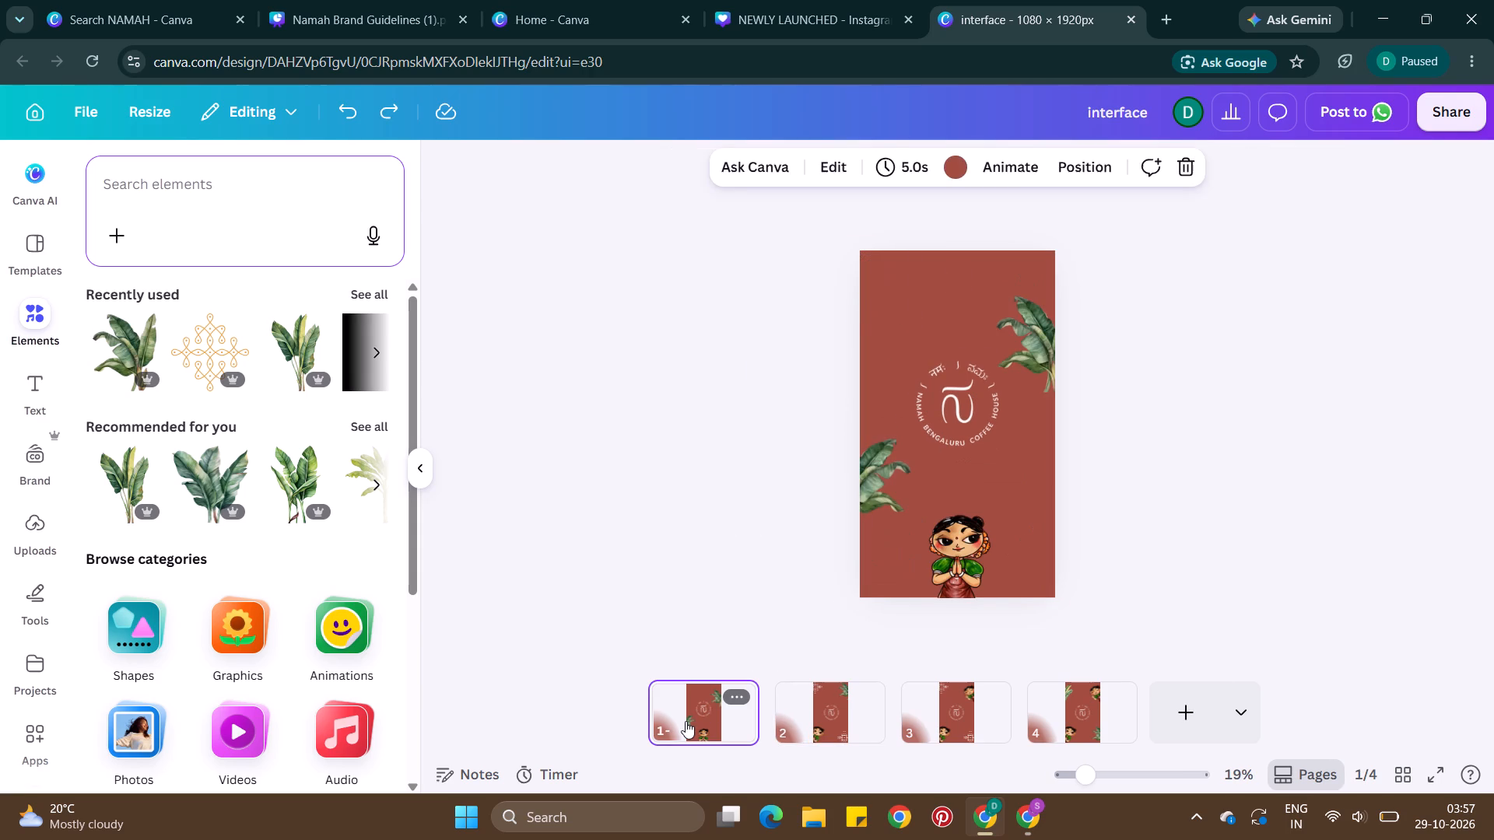
key("ctrl+v")
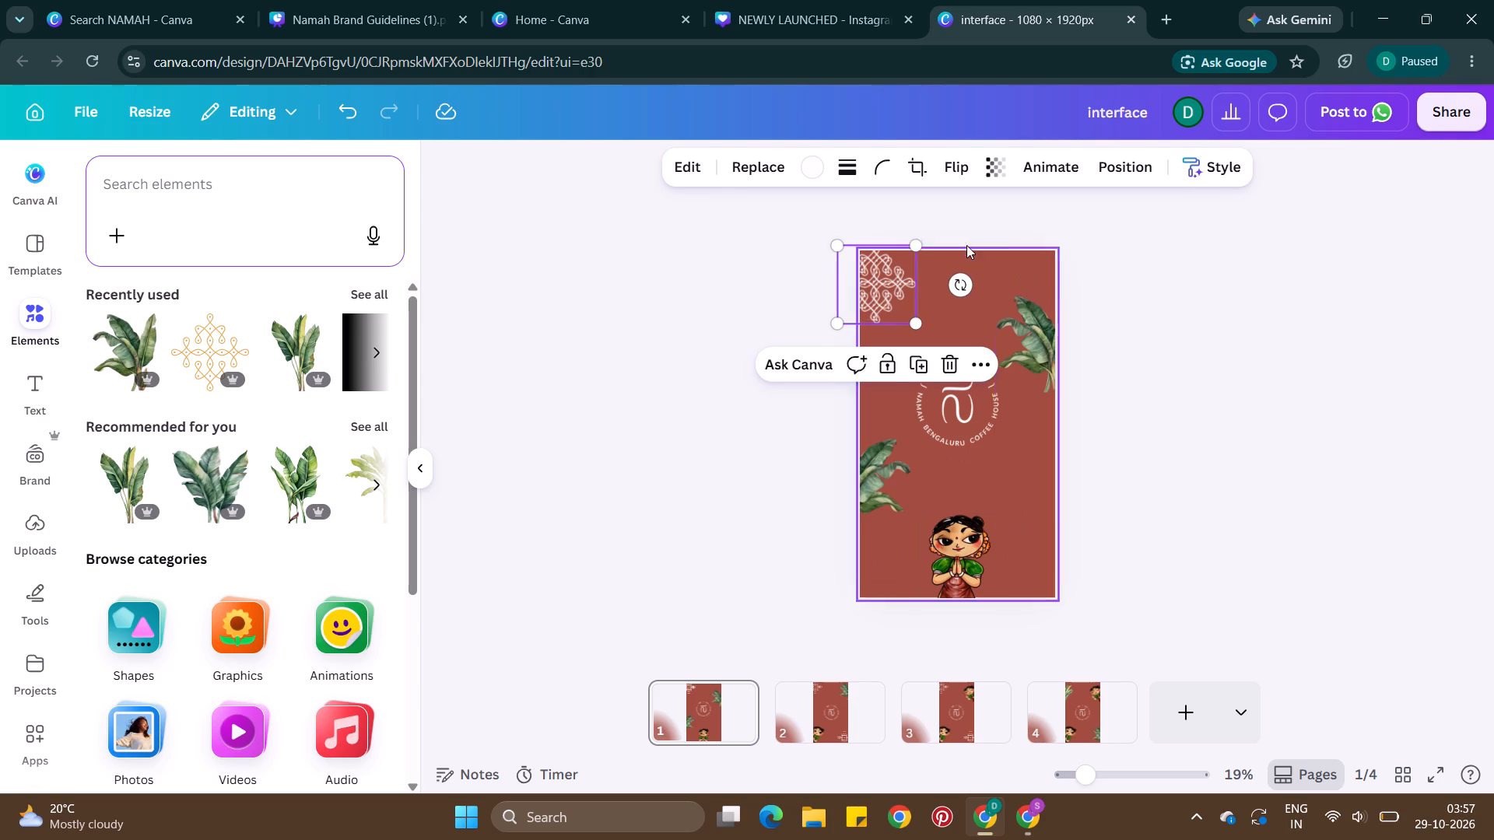
left_click_drag(891, 278, 1072, 571)
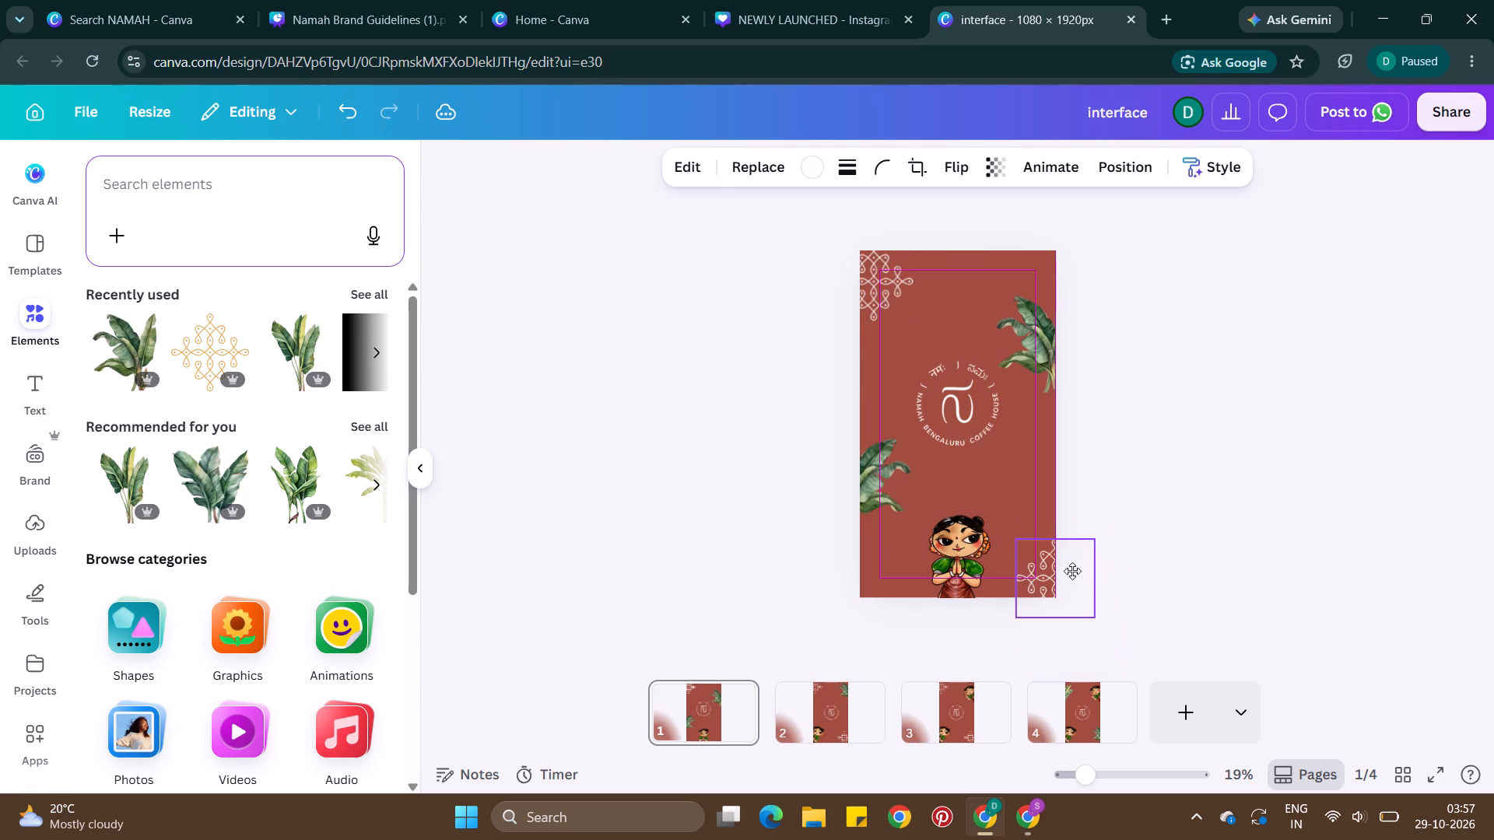
left_click_drag(1072, 571, 1070, 590)
Move the other kolam on page 1 outward so it sits mostly past the page's upper-left corner.
left_click_drag(870, 289, 857, 265)
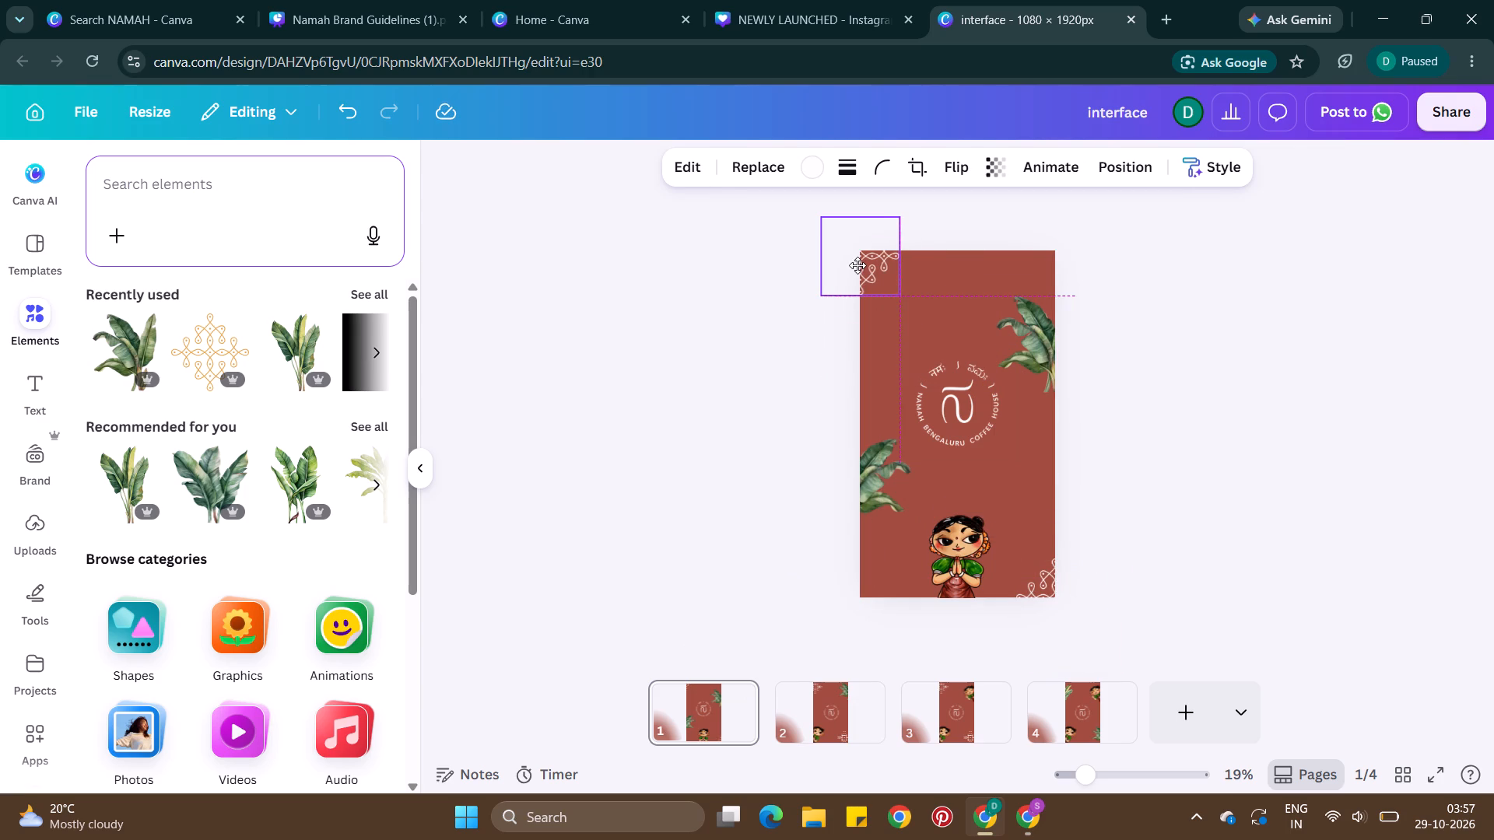
left_click_drag(857, 265, 857, 261)
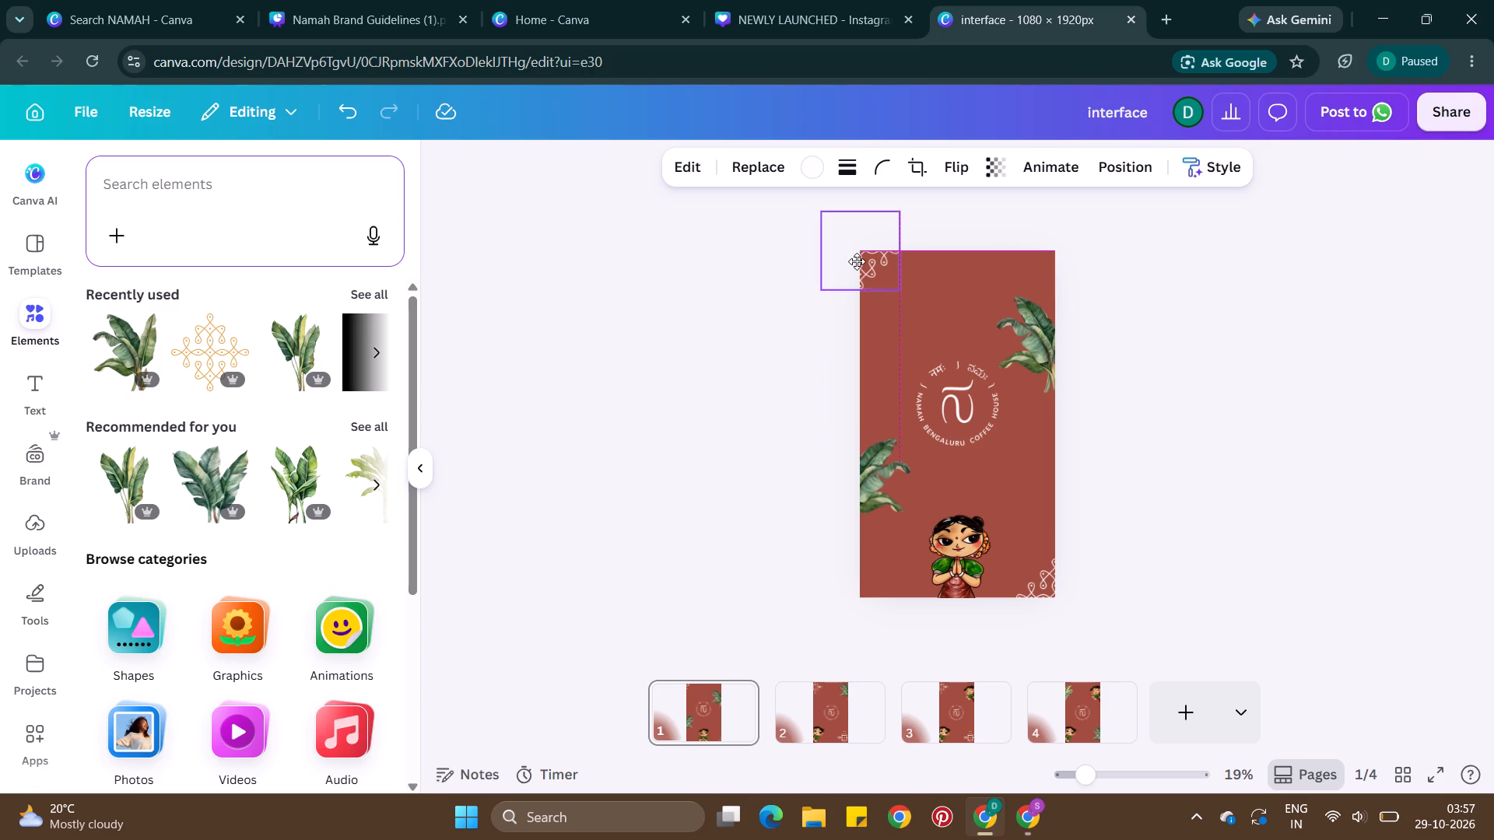
left_click_drag(857, 261, 857, 261)
triple_click(1114, 341)
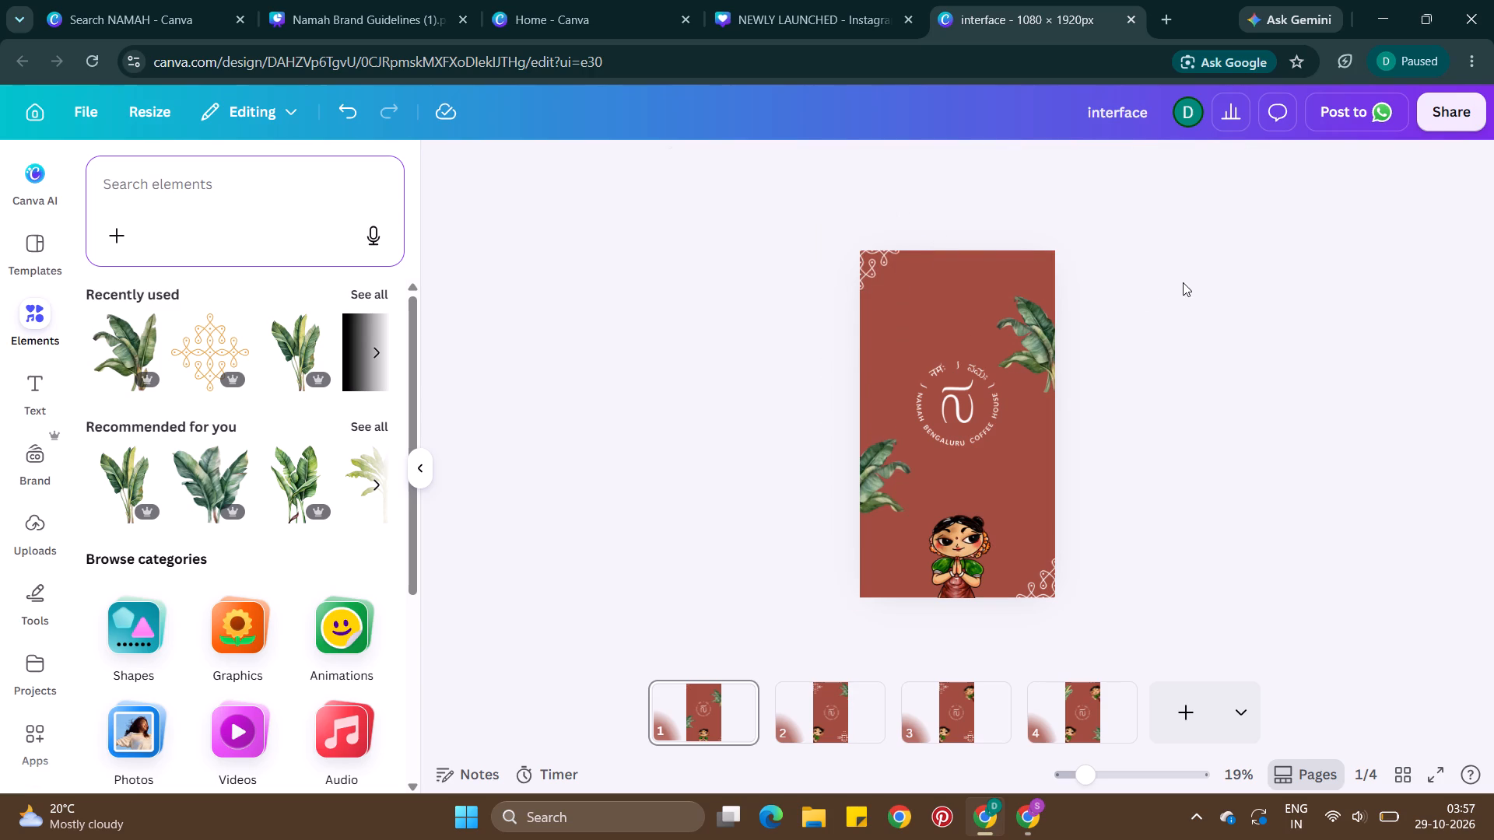